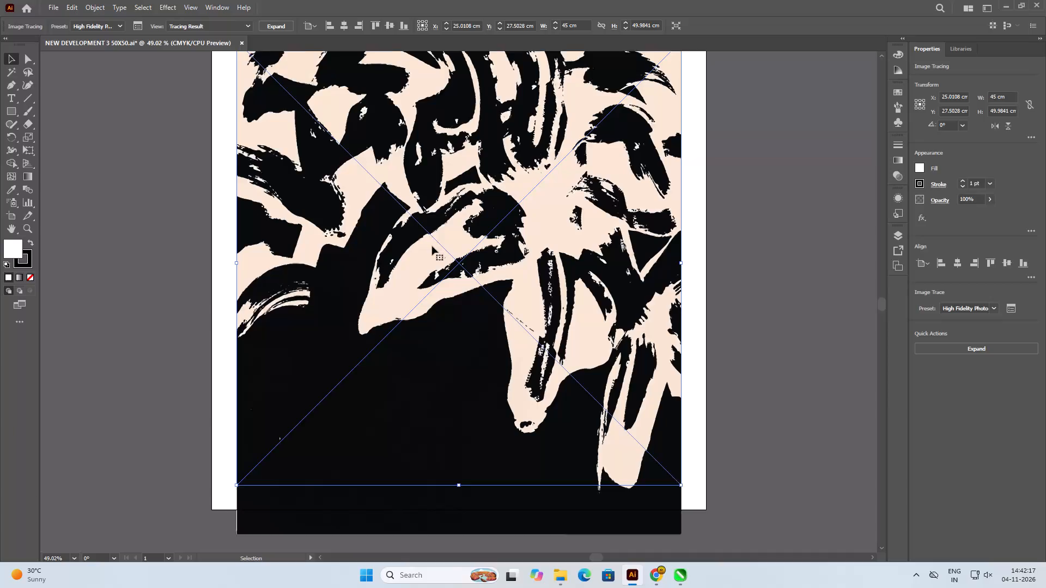
# Set the height of the traced artwork to 45 cm and fit the artboard in the window.
pyautogui.scroll(2, 432, 246)
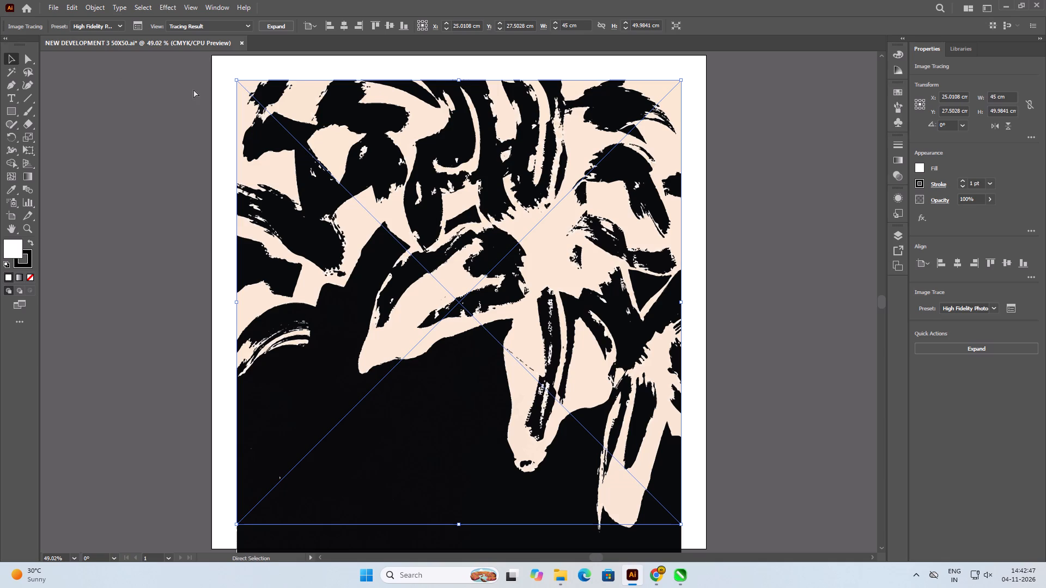
pyautogui.keyDown('alt'); pyautogui.scroll(2, 283, 125); pyautogui.keyUp('alt')
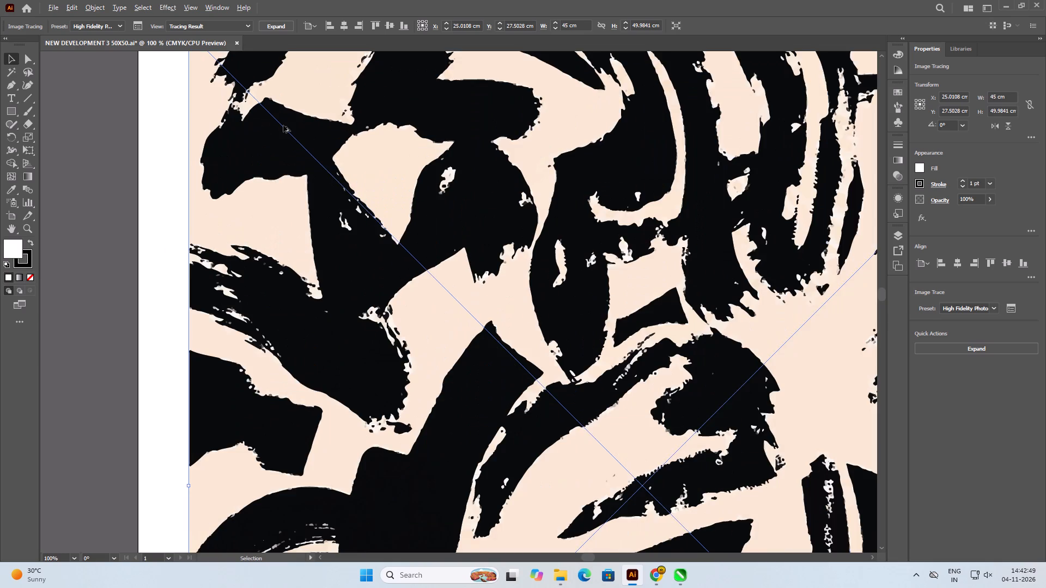
pyautogui.keyDown('alt'); pyautogui.scroll(-7, 283, 125); pyautogui.keyUp('alt')
pyautogui.keyDown('alt'); pyautogui.scroll(3, 413, 103); pyautogui.keyUp('alt')
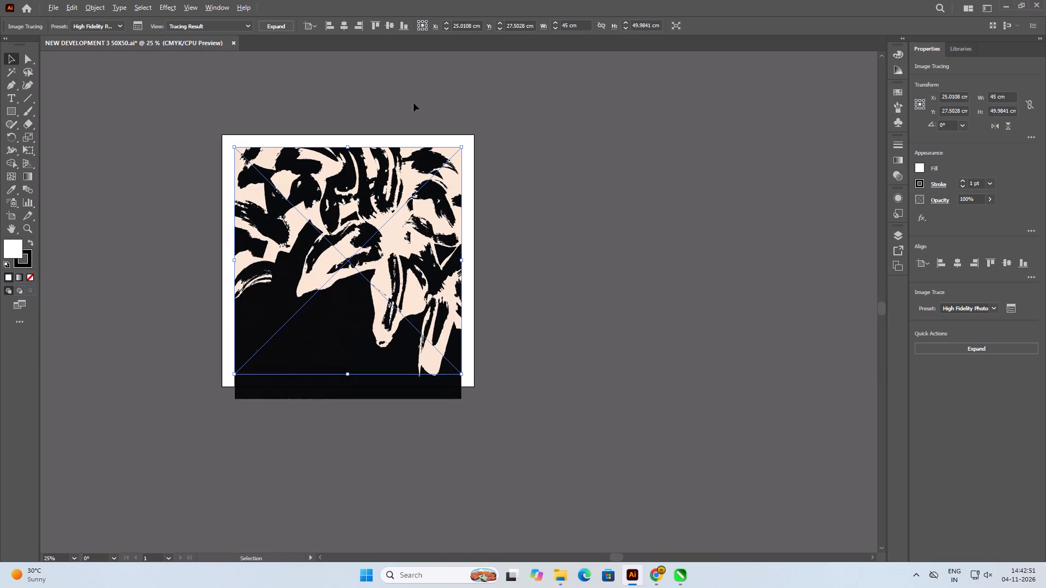
pyautogui.keyDown('alt'); pyautogui.scroll(-2, 413, 103); pyautogui.keyUp('alt')
pyautogui.keyDown('alt'); pyautogui.scroll(3, 413, 103); pyautogui.keyUp('alt')
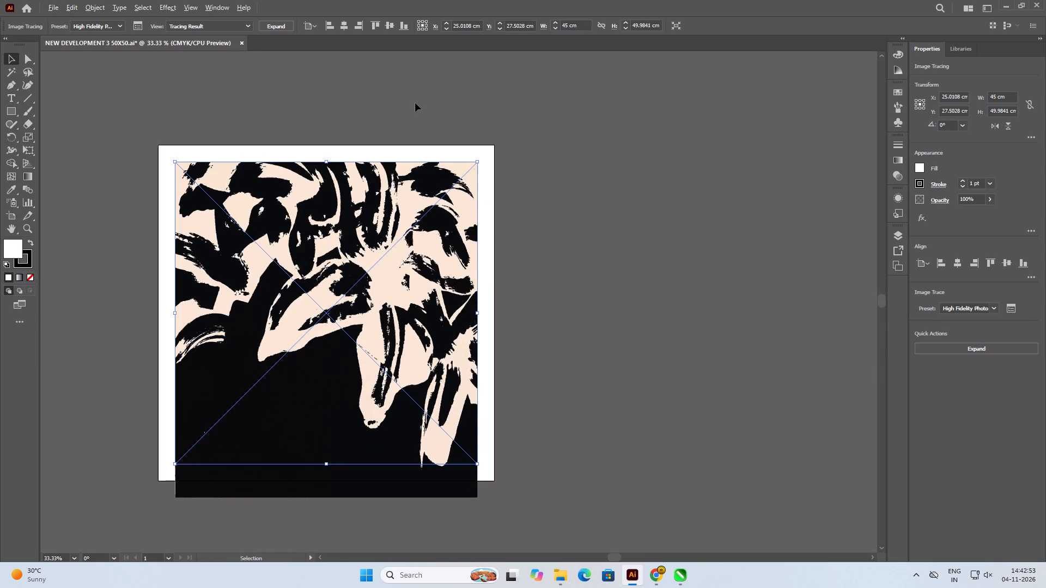
pyautogui.click(635, 24)
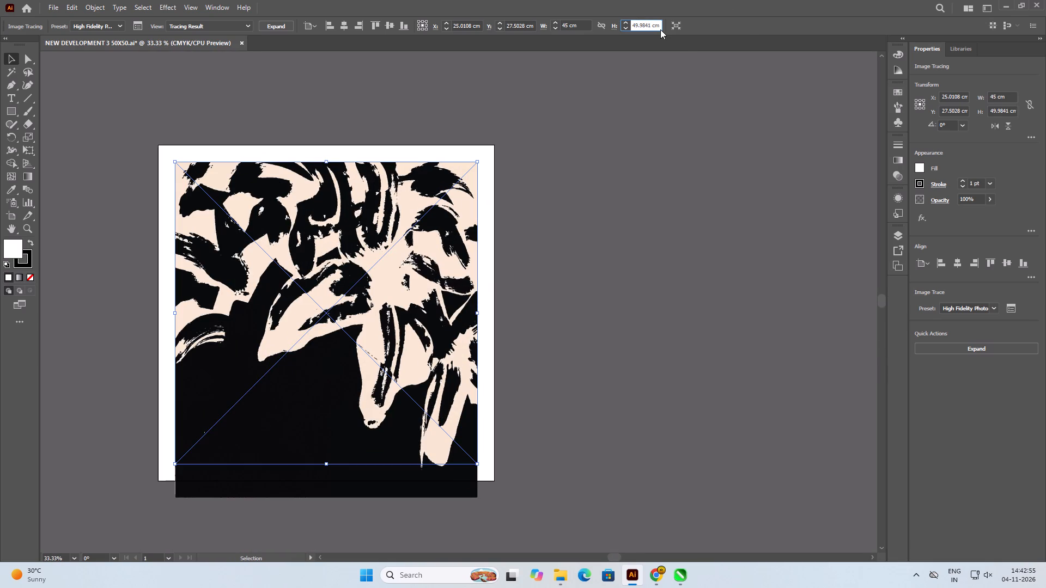
pyautogui.hotkey('ctrl', 'a')
pyautogui.write('45')
pyautogui.press('Return')
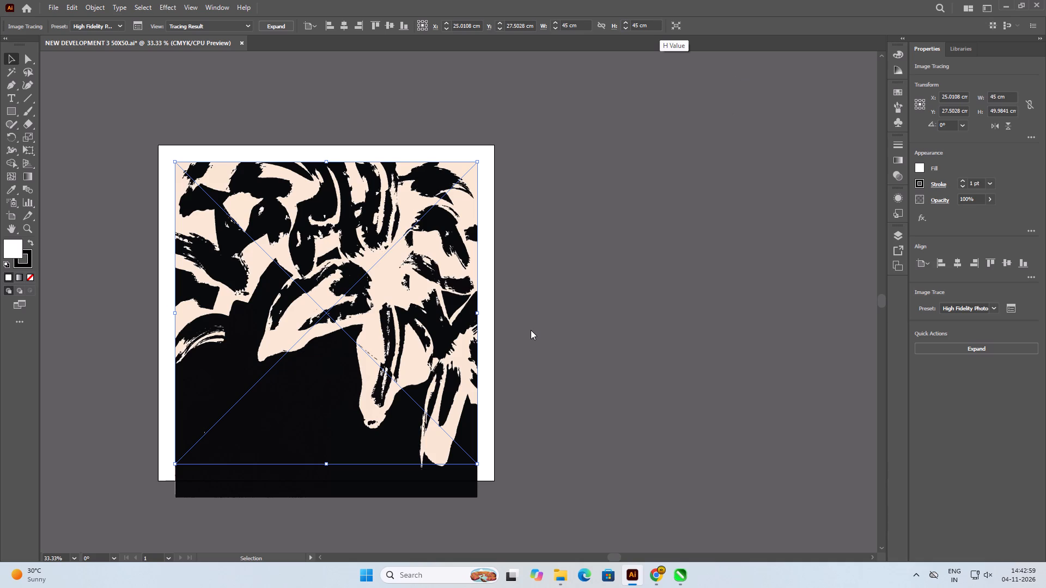
pyautogui.hotkey('ctrl', '0')
pyautogui.hotkey('ctrl', '0')
pyautogui.hotkey('ctrl', '0')
pyautogui.hotkey('ctrl', '0')
pyautogui.hotkey('ctrl', '0')
pyautogui.hotkey('ctrl', '0')
pyautogui.keyDown('alt'); pyautogui.scroll(4, 555, 312); pyautogui.keyUp('alt')
pyautogui.keyDown('alt'); pyautogui.scroll(-4, 555, 312); pyautogui.keyUp('alt')
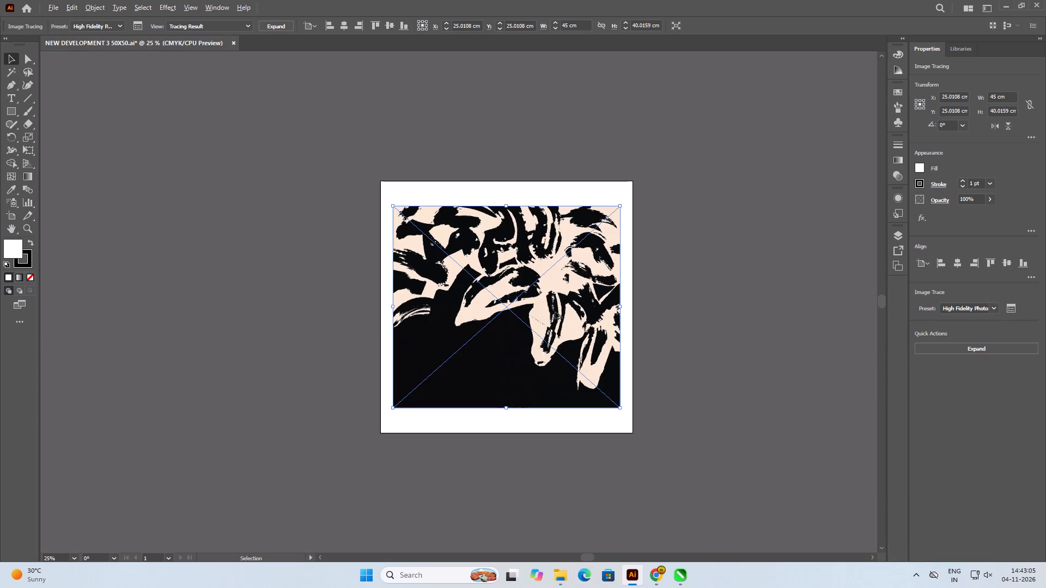
# Enter a height of 45 cm for the traced artwork again and deselect it.
pyautogui.click(636, 322)
pyautogui.click(504, 332)
pyautogui.moveTo(634, 24); pyautogui.dragTo(695, 28)
pyautogui.press('5')
pyautogui.press('Return')
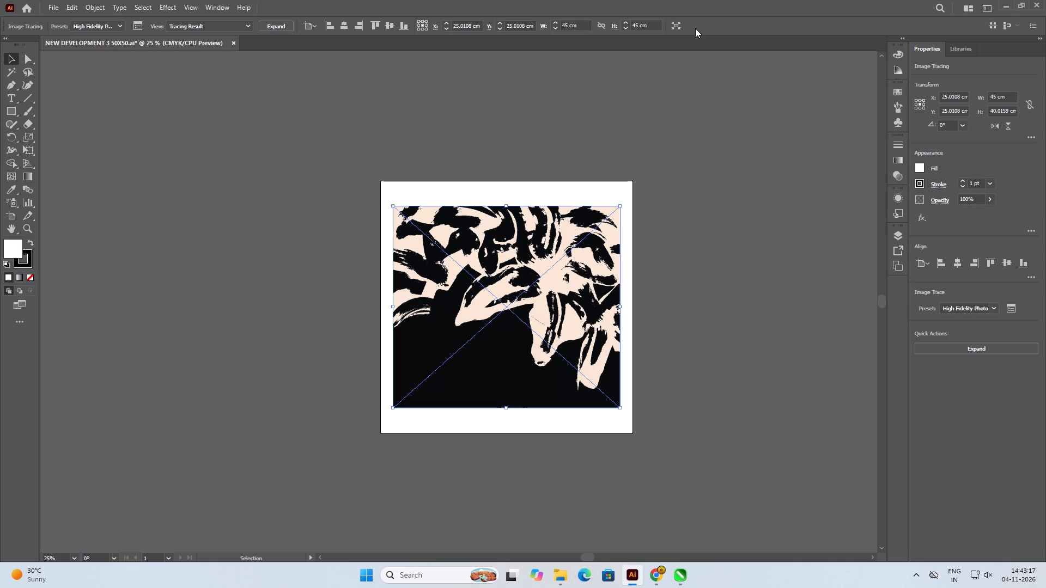
pyautogui.scroll(1, 695, 28)
pyautogui.click(695, 180)
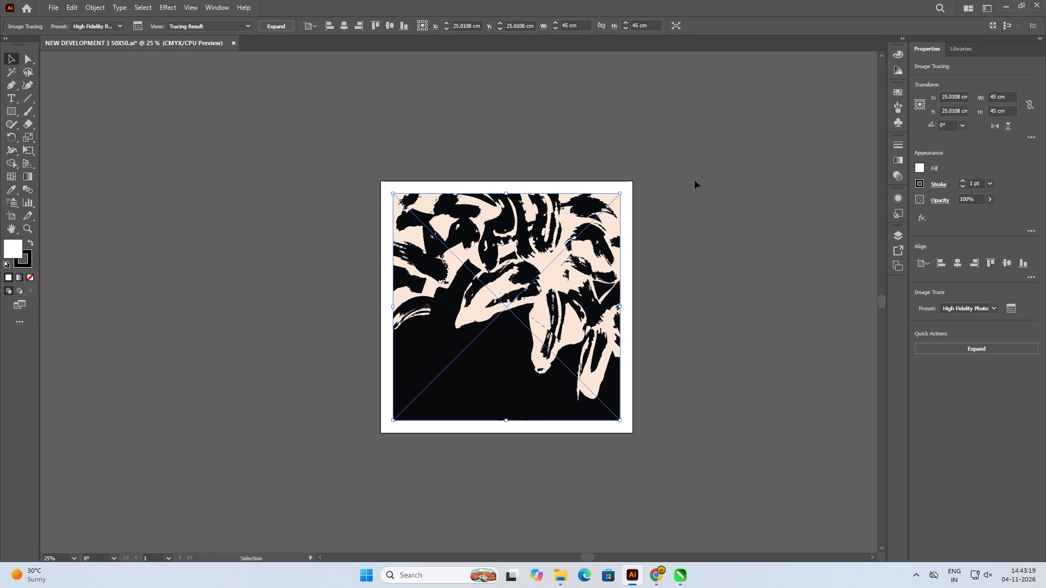
pyautogui.click(666, 253)
pyautogui.click(627, 254)
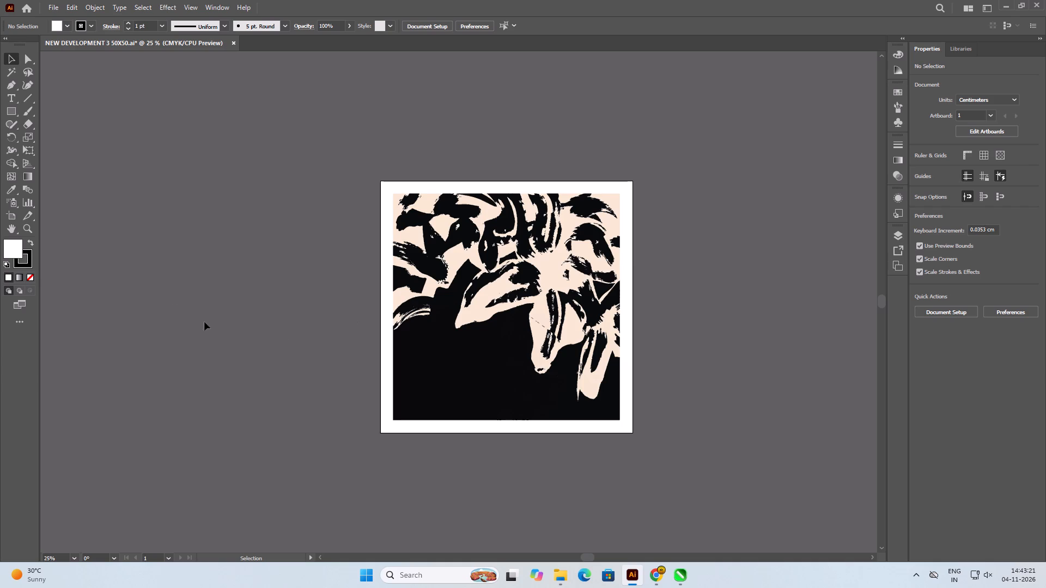
# Create a rectangle 50 cm wide and 50 cm high.
pyautogui.click(169, 302)
pyautogui.click(8, 111)
pyautogui.click(248, 157)
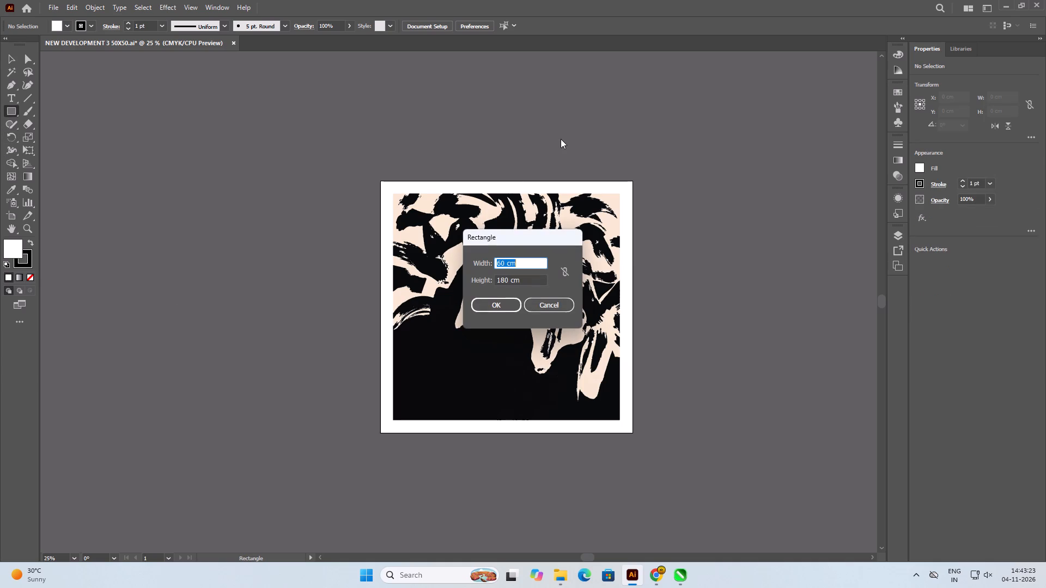
pyautogui.write('50')
pyautogui.press('Tab')
pyautogui.write('50')
pyautogui.press('Return')
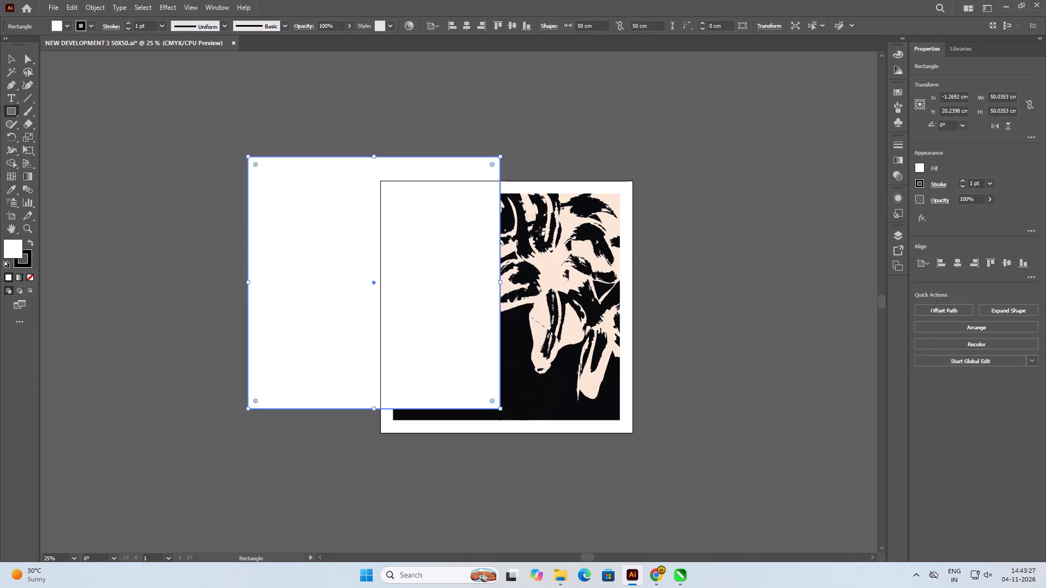
# Sample the artwork's black background with the Eyedropper to fill the new rectangle.
pyautogui.click(13, 187)
pyautogui.click(546, 408)
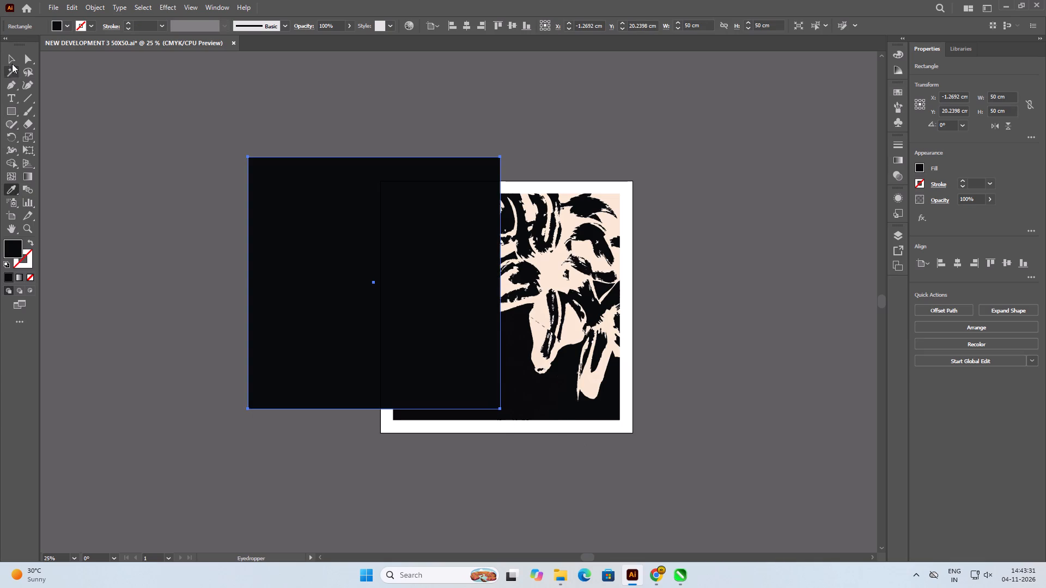
# Align the black rectangle to the artboard's left edge and vertical centre, and send it behind the artwork.
pyautogui.click(11, 59)
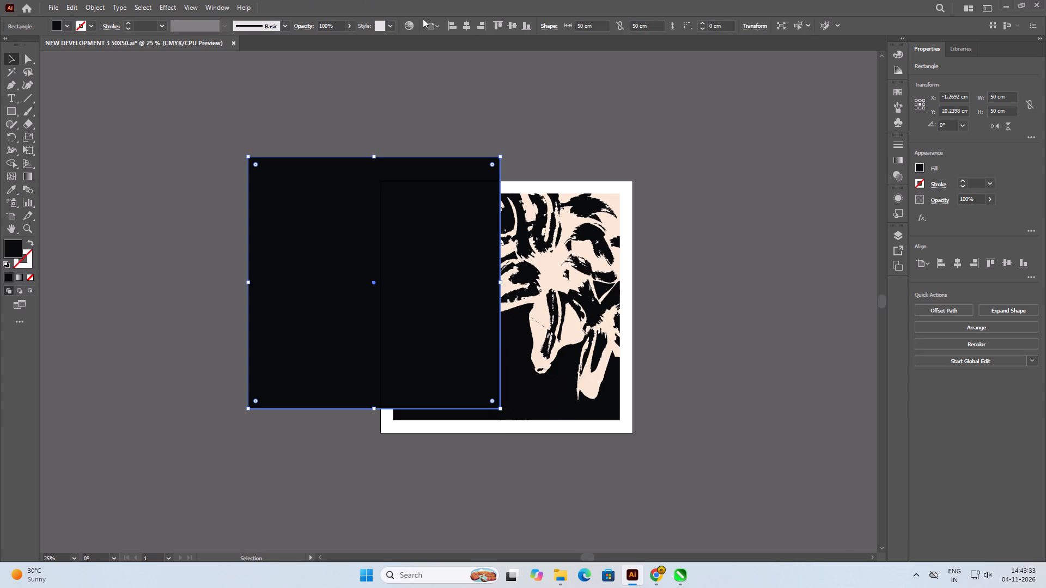
pyautogui.click(458, 22)
pyautogui.click(512, 27)
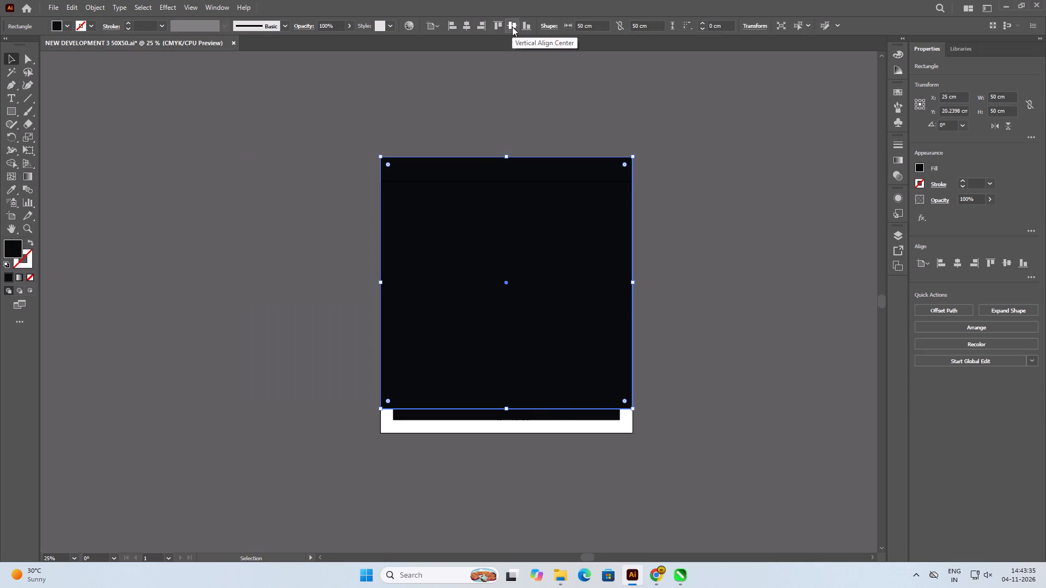
pyautogui.hotkey('ctrl', 'shift', '[')
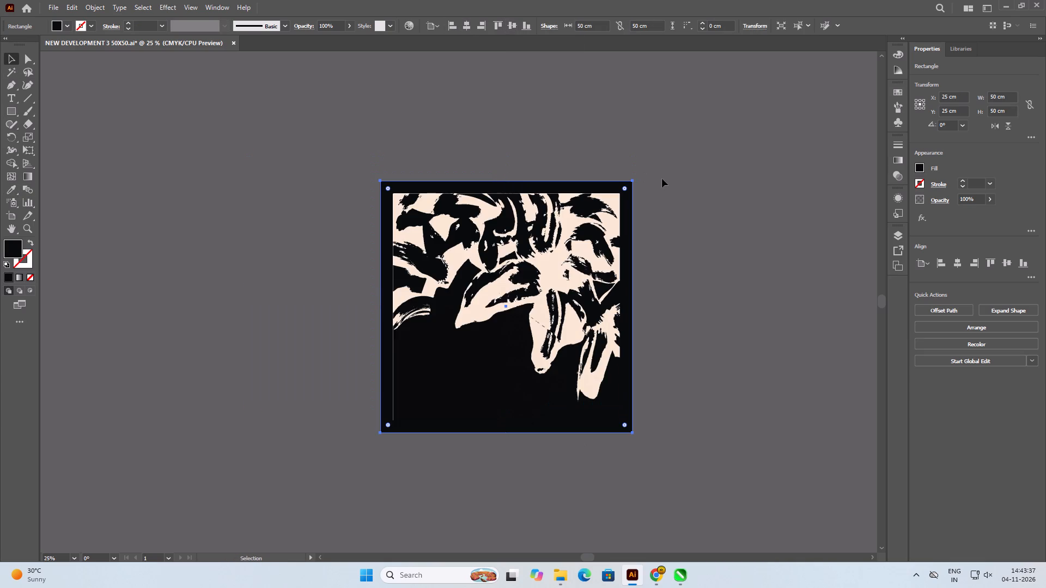
pyautogui.click(814, 387)
# Expand the image tracing of the artwork into paths and ungroup them.
pyautogui.click(466, 393)
pyautogui.rightClick(466, 393)
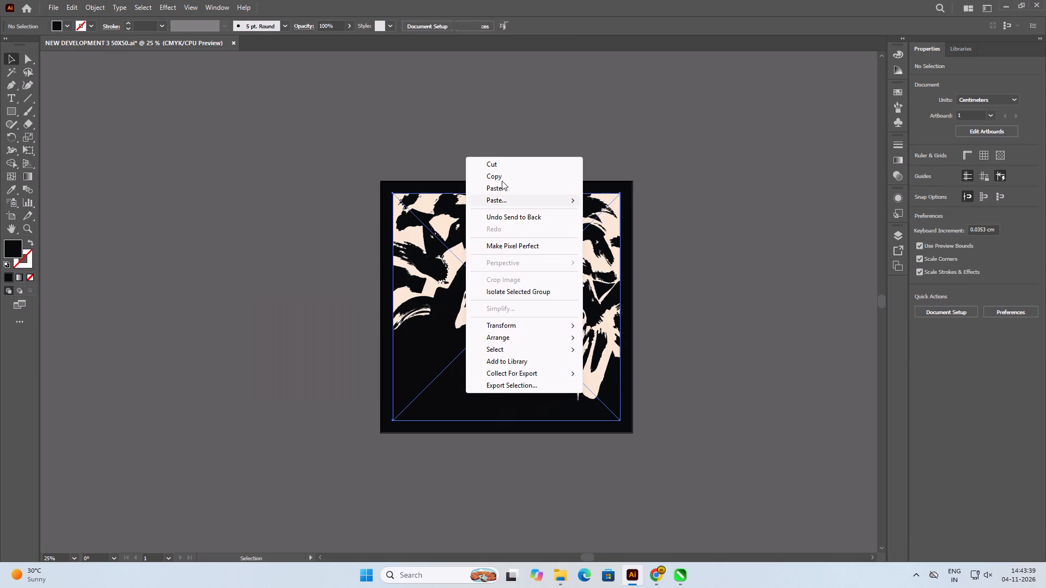
pyautogui.click(759, 291)
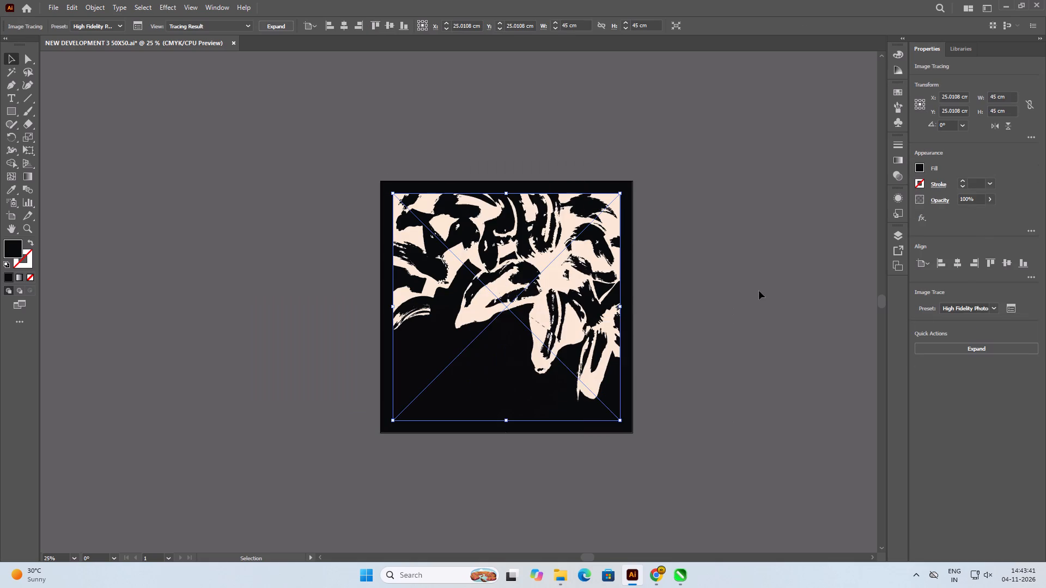
pyautogui.click(519, 274)
pyautogui.click(270, 24)
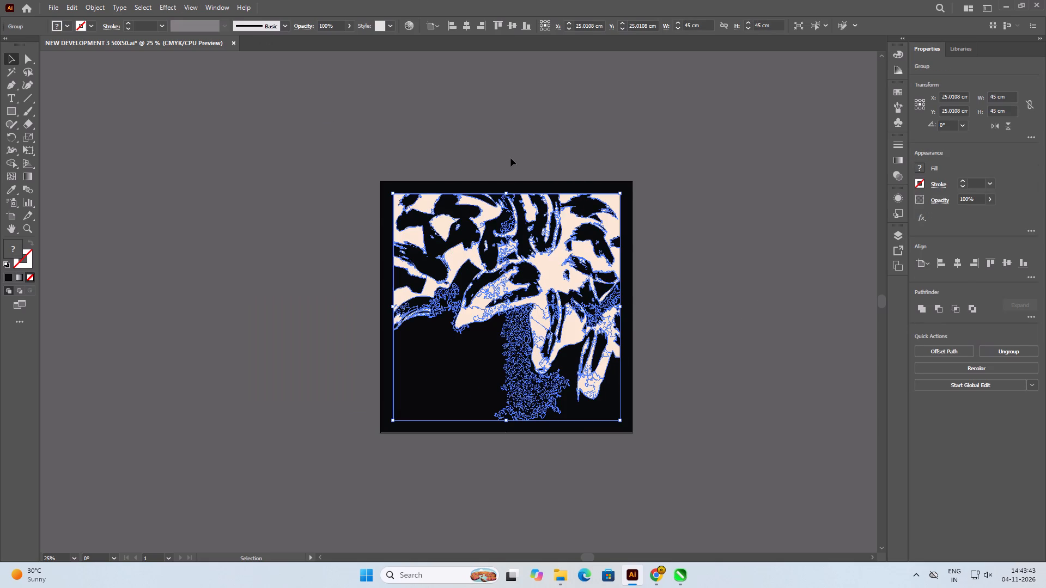
pyautogui.rightClick(575, 268)
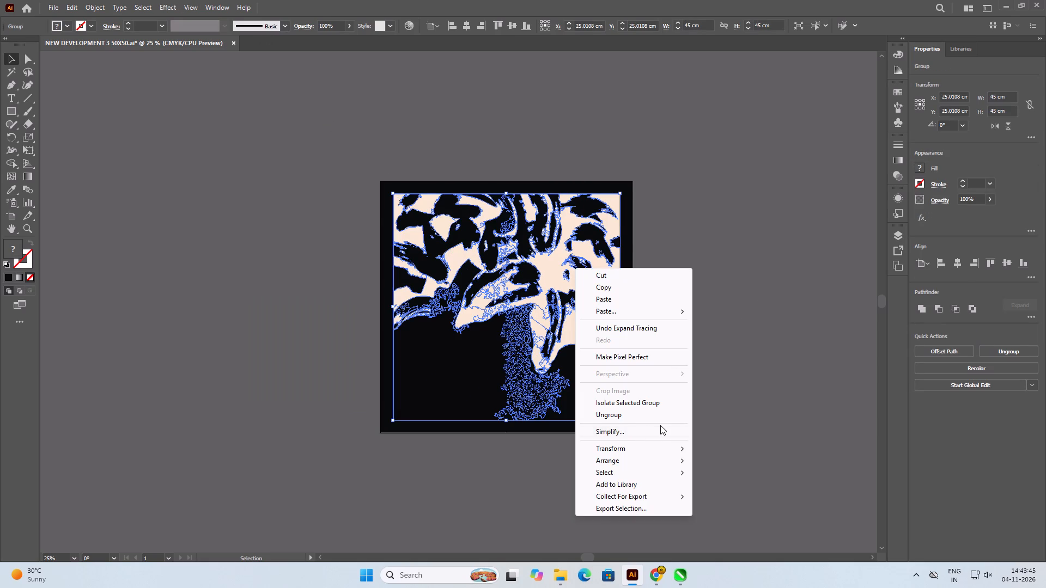
pyautogui.click(621, 420)
pyautogui.click(750, 368)
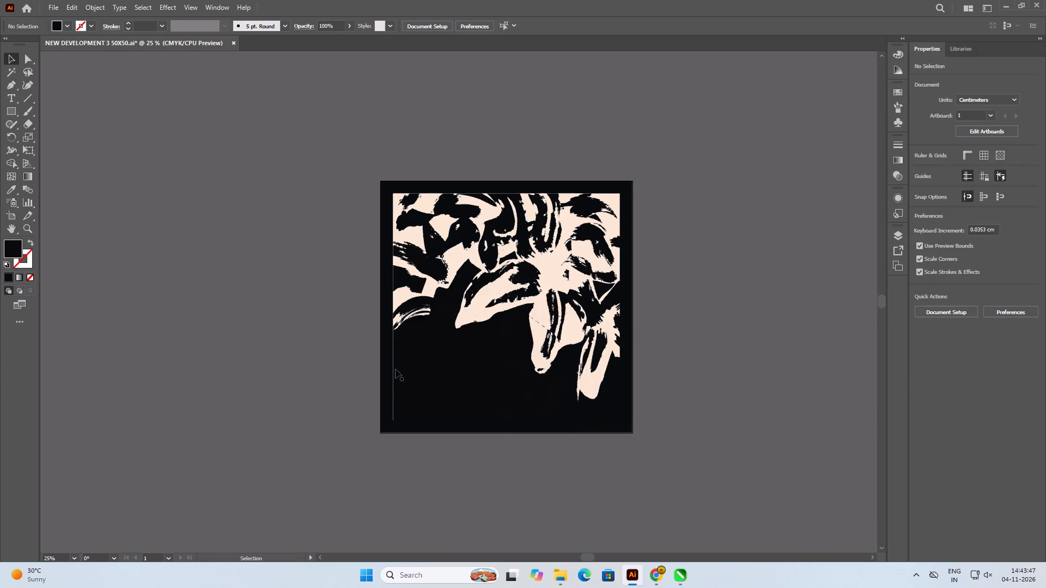
# Delete the thin white line along the lower part of the artwork's left edge.
pyautogui.keyDown('alt'); pyautogui.scroll(5, 365, 412); pyautogui.keyUp('alt')
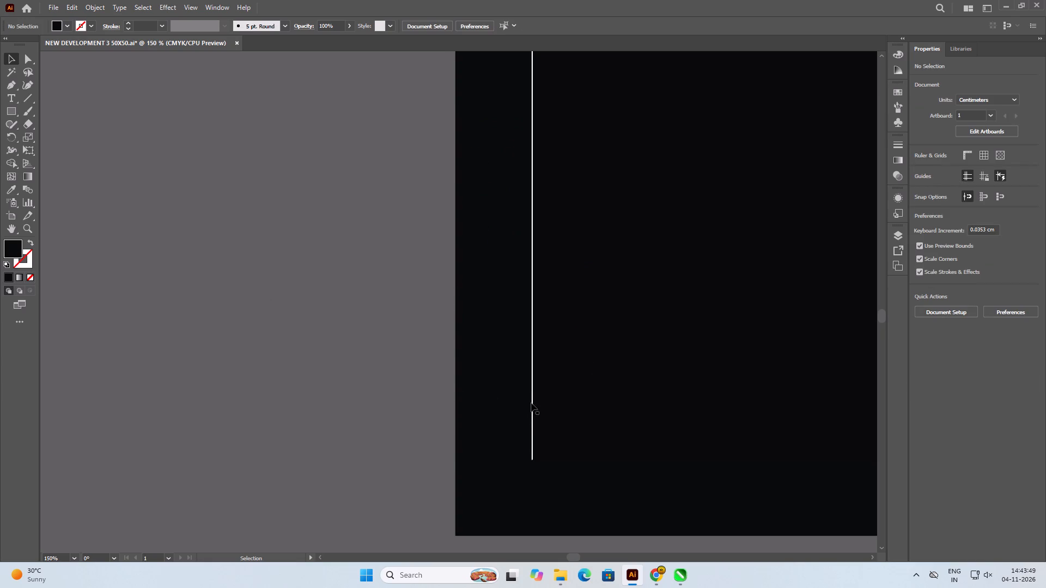
pyautogui.click(532, 373)
pyautogui.press('Delete')
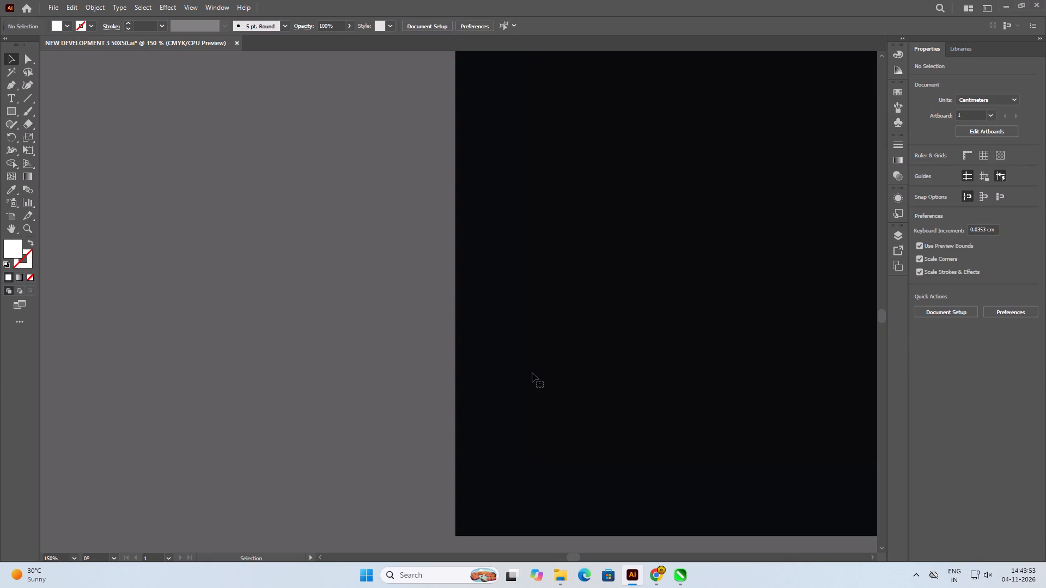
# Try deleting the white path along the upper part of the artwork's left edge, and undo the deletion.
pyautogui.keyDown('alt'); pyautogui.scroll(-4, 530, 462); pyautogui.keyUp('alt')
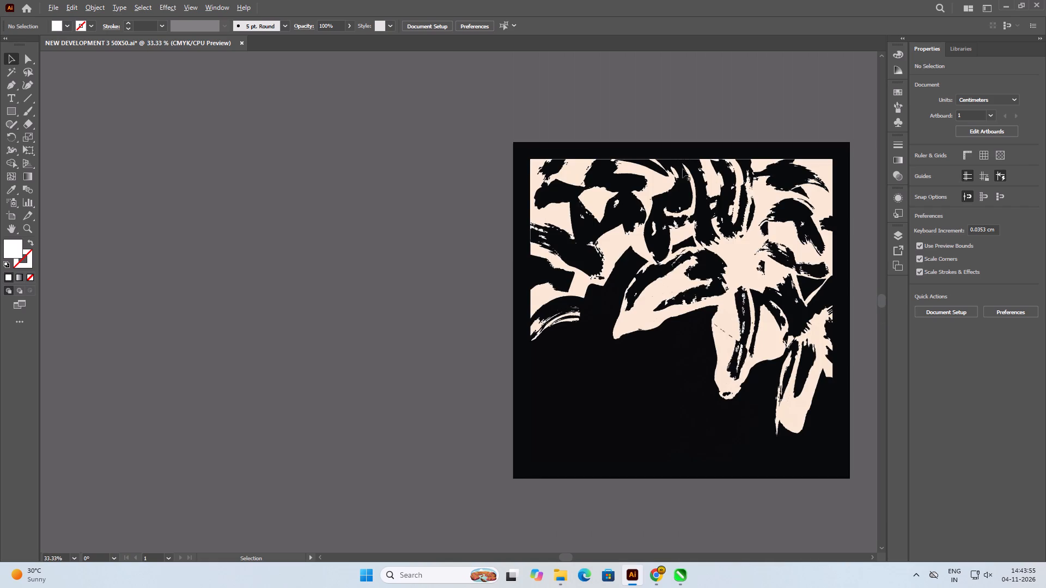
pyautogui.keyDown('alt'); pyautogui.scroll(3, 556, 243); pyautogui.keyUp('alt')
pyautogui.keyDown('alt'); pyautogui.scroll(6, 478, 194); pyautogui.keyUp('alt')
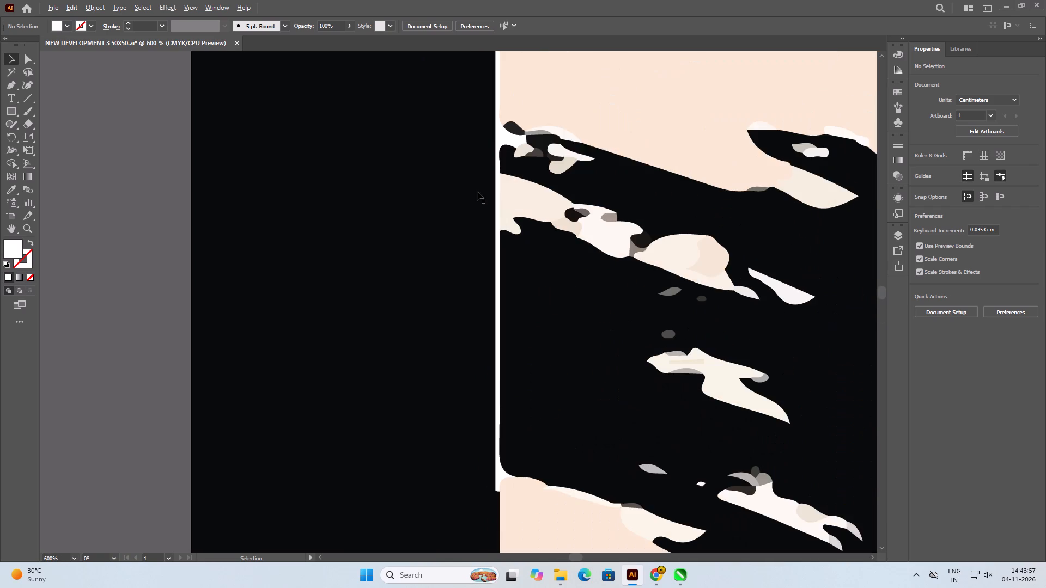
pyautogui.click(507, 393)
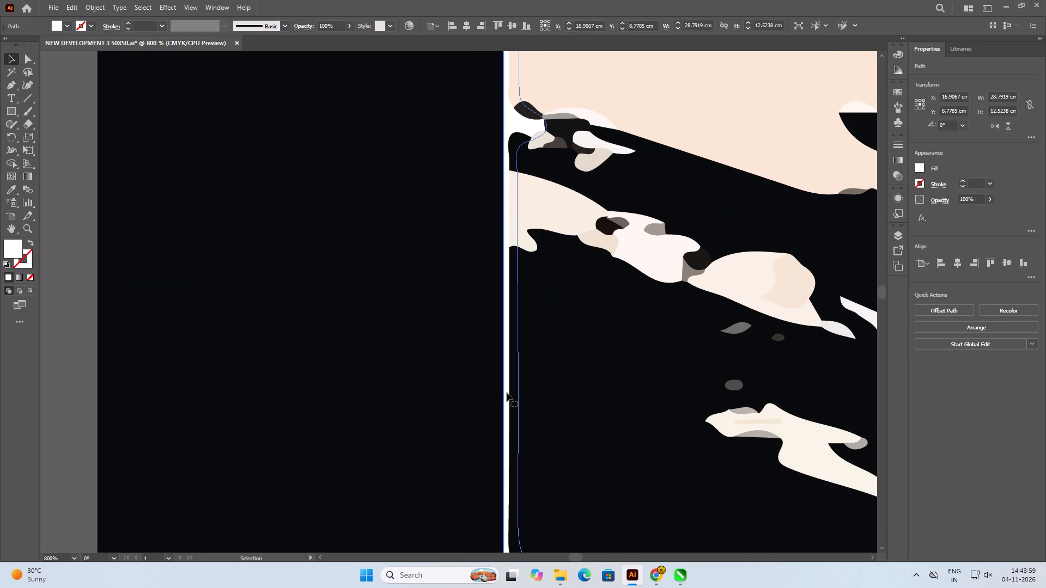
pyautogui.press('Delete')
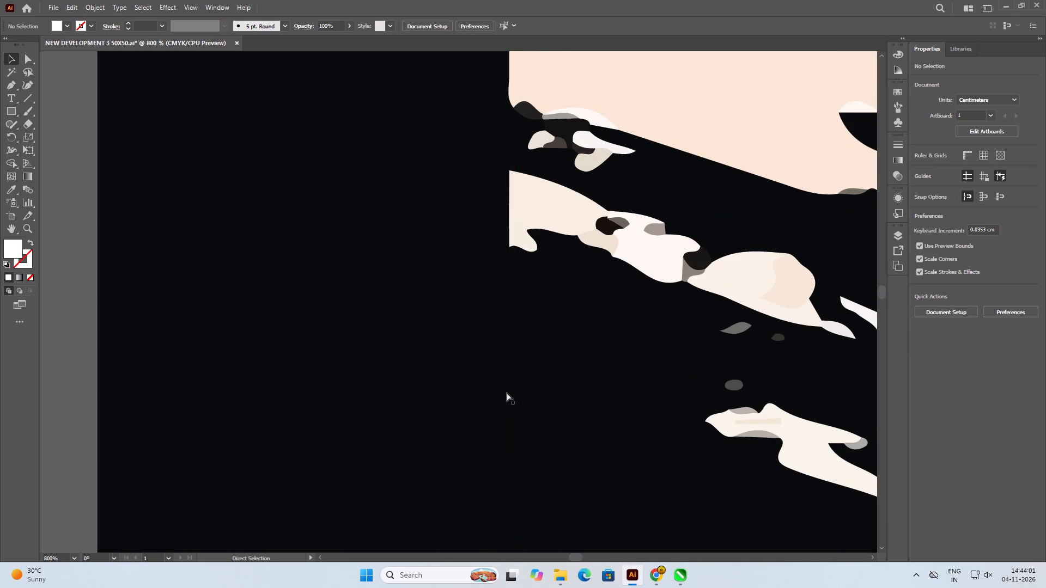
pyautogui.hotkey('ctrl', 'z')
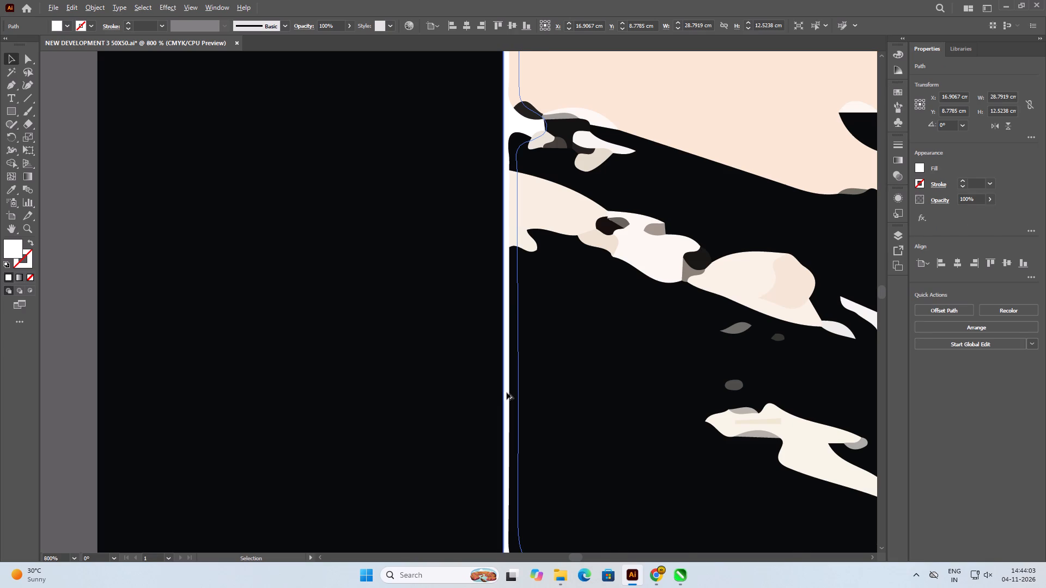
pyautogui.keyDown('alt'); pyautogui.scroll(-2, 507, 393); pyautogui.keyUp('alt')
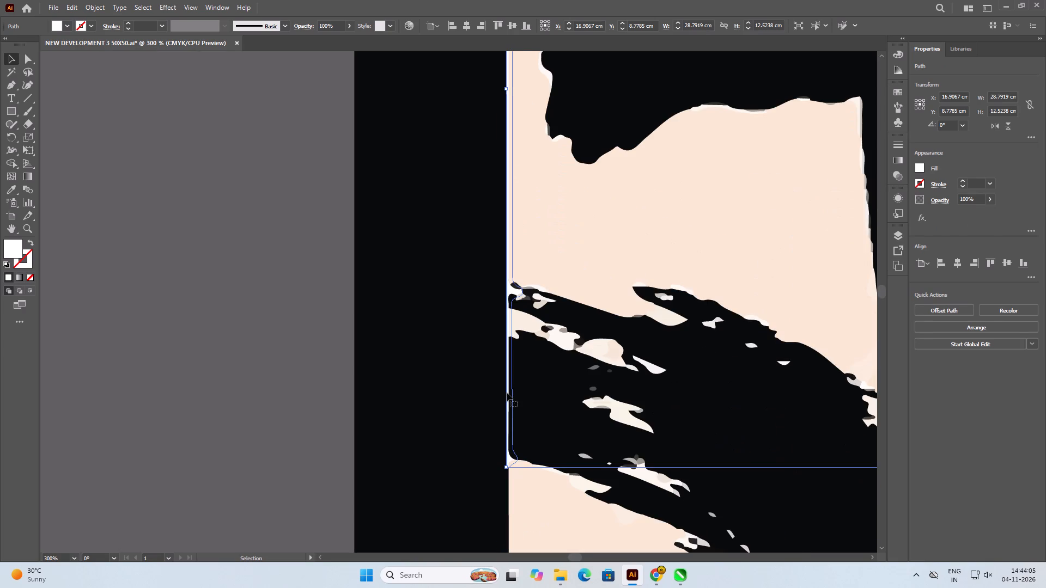
# Delete the selected white path along the upper part of the artwork's left edge.
pyautogui.press('Delete')
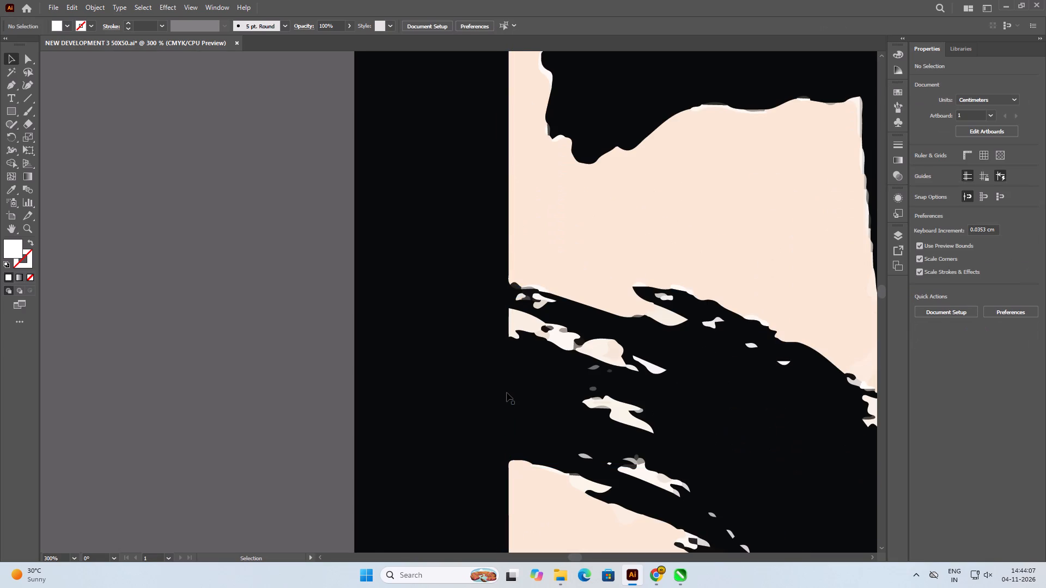
# Delete the thin white line along the artwork's top edge.
pyautogui.keyDown('alt'); pyautogui.scroll(-3, 419, 393); pyautogui.keyUp('alt')
pyautogui.keyDown('alt'); pyautogui.scroll(-2, 397, 151); pyautogui.keyUp('alt')
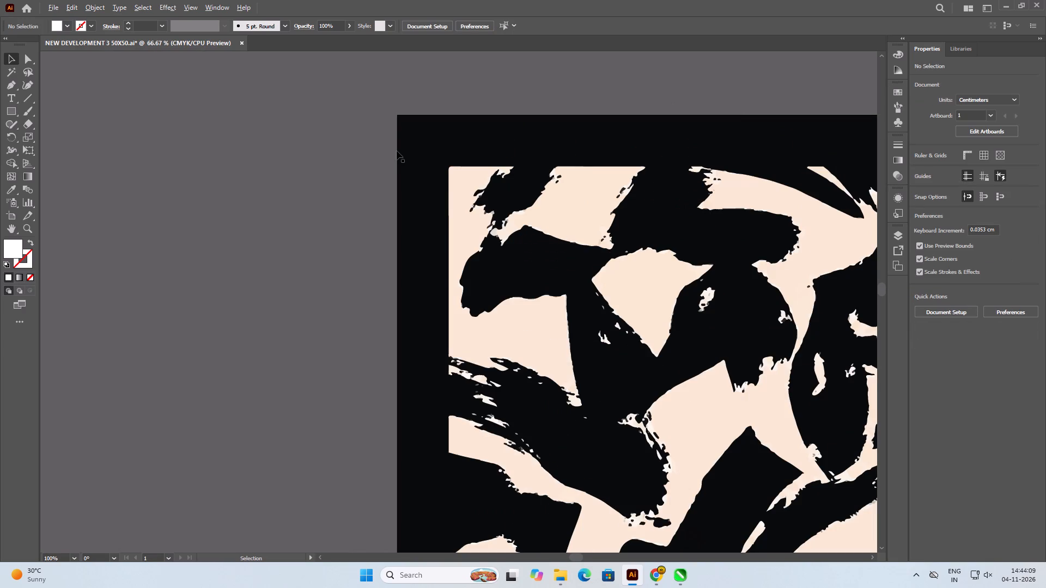
pyautogui.keyDown('alt'); pyautogui.scroll(-1, 397, 151); pyautogui.keyUp('alt')
pyautogui.keyDown('alt'); pyautogui.scroll(6, 686, 143); pyautogui.keyUp('alt')
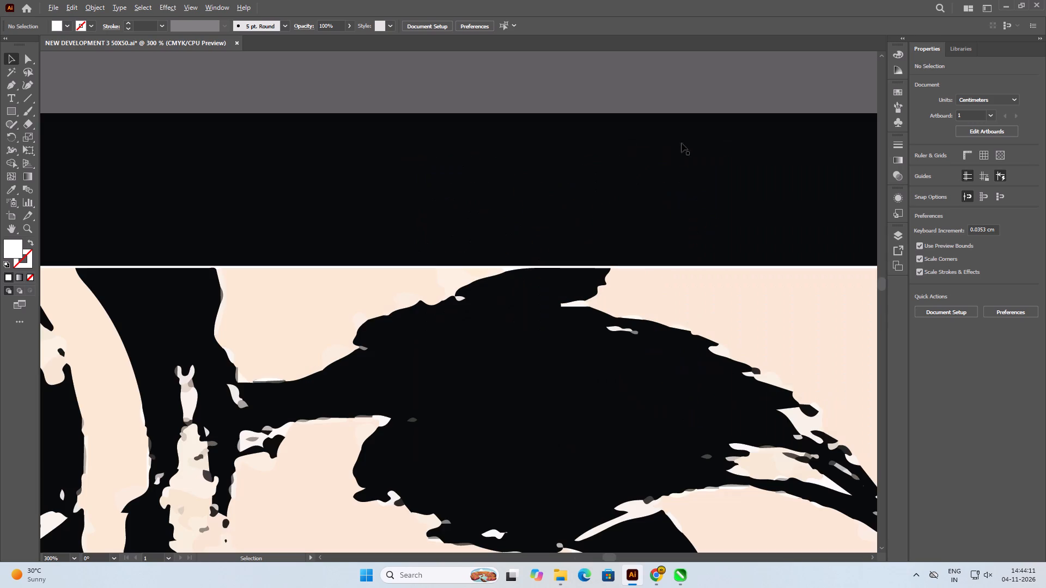
pyautogui.keyDown('alt'); pyautogui.scroll(4, 296, 253); pyautogui.keyUp('alt')
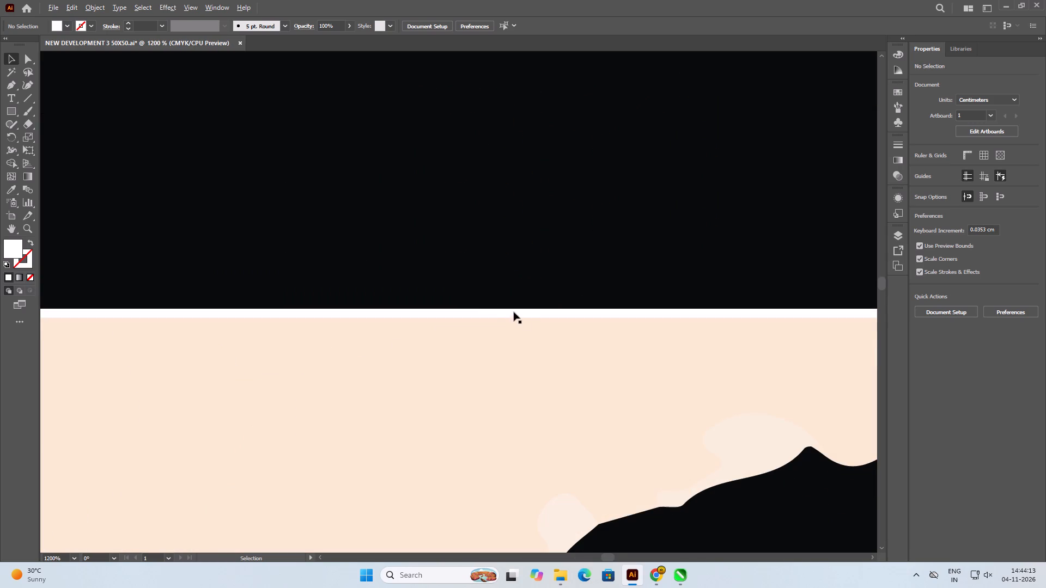
pyautogui.click(526, 314)
pyautogui.press('Delete')
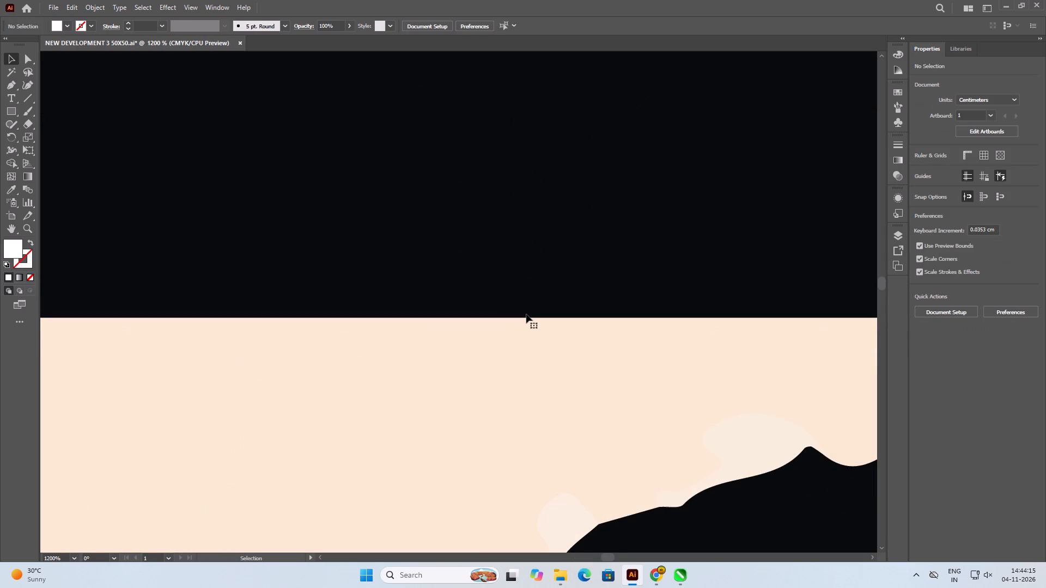
# Inspect the whole design from top to bottom for remaining stray white edges.
pyautogui.keyDown('alt'); pyautogui.scroll(-7, 527, 254); pyautogui.keyUp('alt')
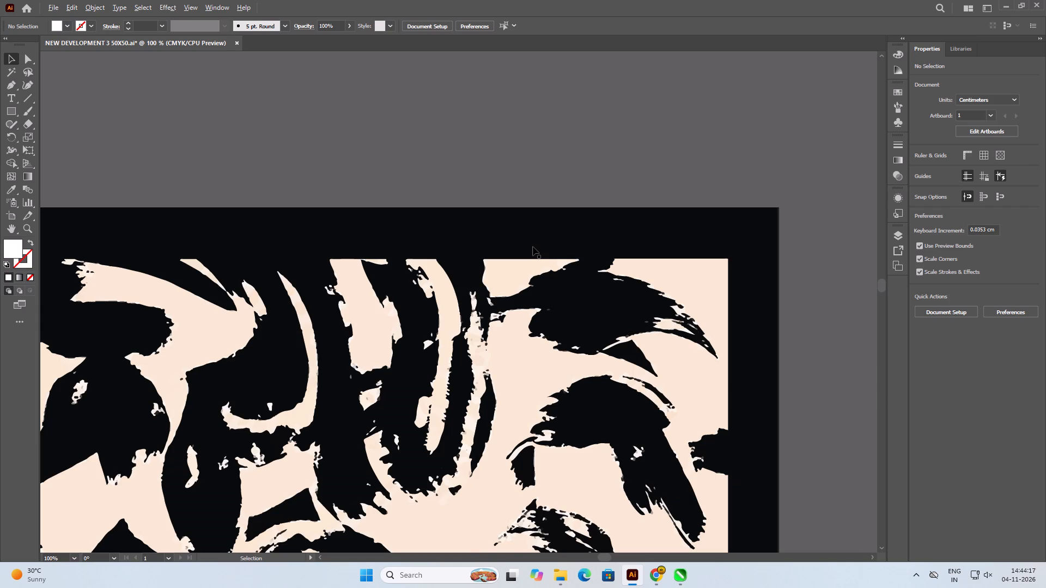
pyautogui.keyDown('alt'); pyautogui.scroll(-2, 557, 237); pyautogui.keyUp('alt')
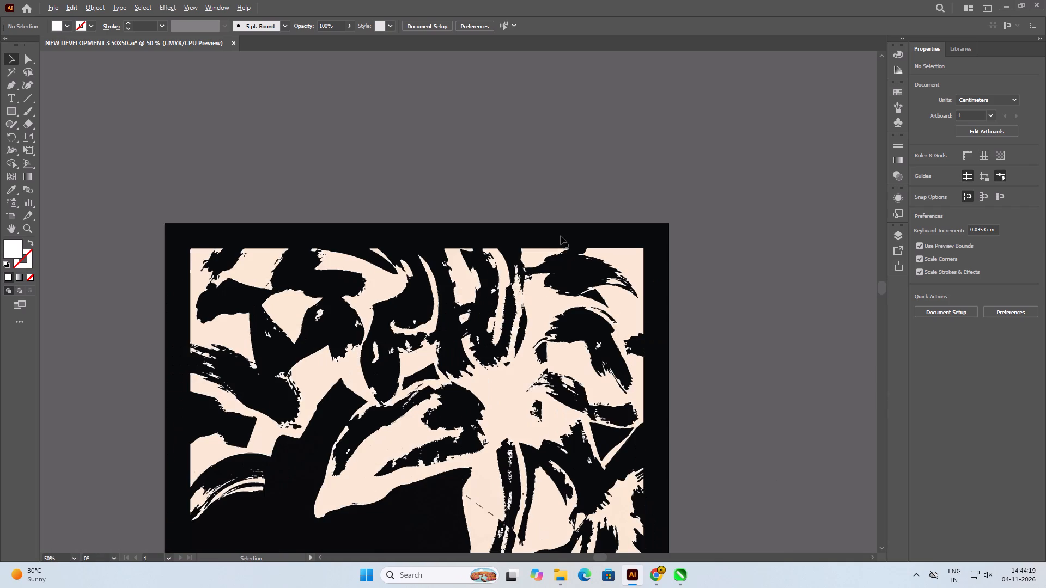
pyautogui.click(714, 230)
pyautogui.scroll(-20, 683, 194)
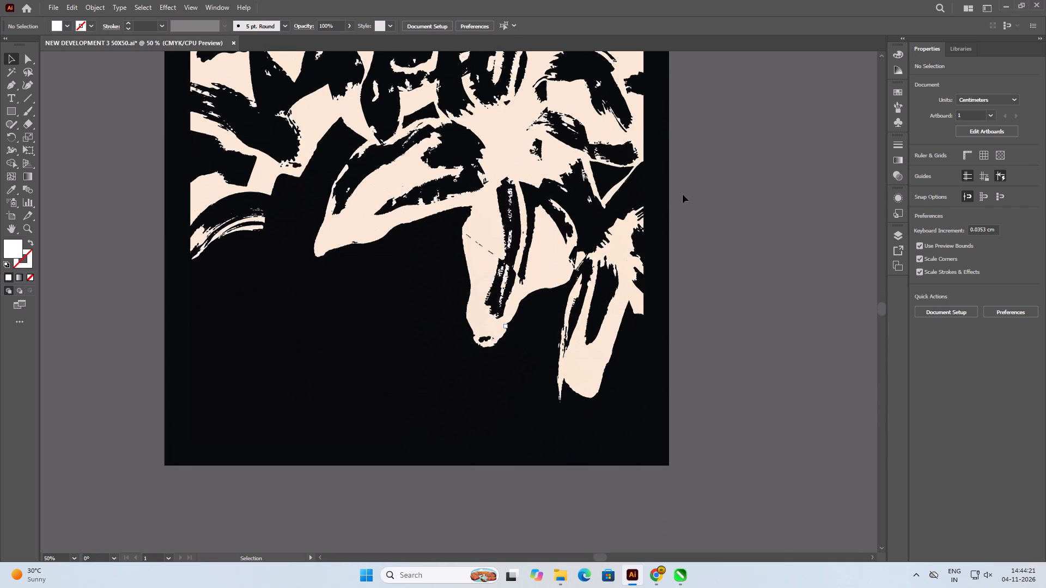
pyautogui.click(716, 207)
pyautogui.scroll(1, 708, 214)
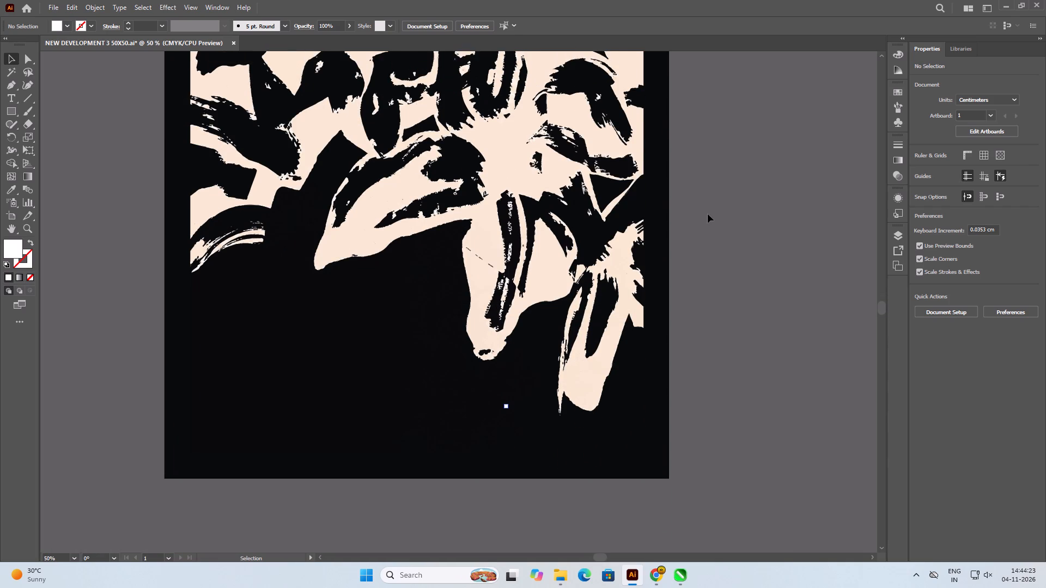
pyautogui.scroll(13, 708, 214)
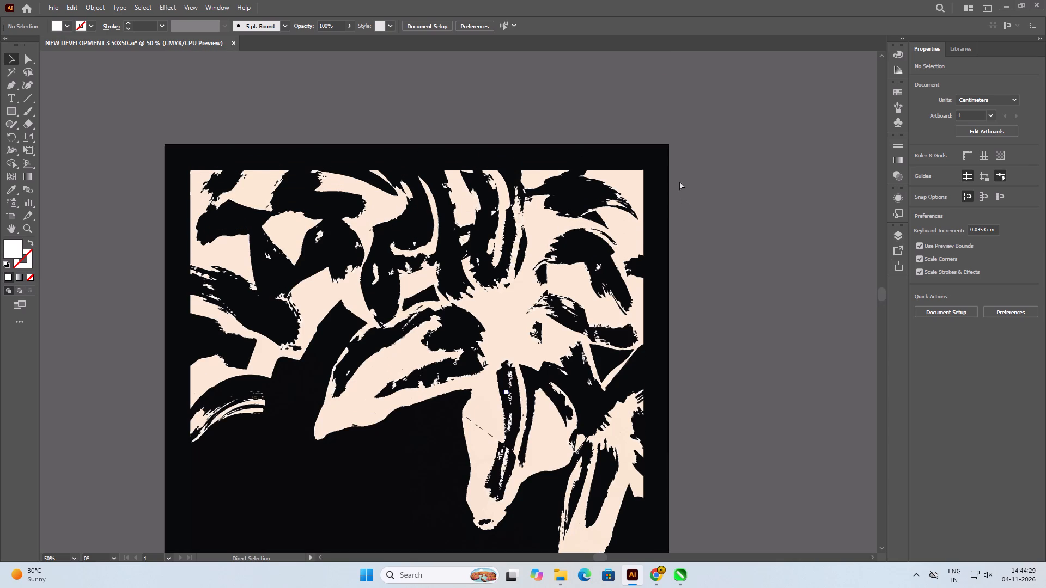
# Save the NEW DEVELOPMENT 3 50X50 Illustrator document.
pyautogui.hotkey('ctrl', 's')
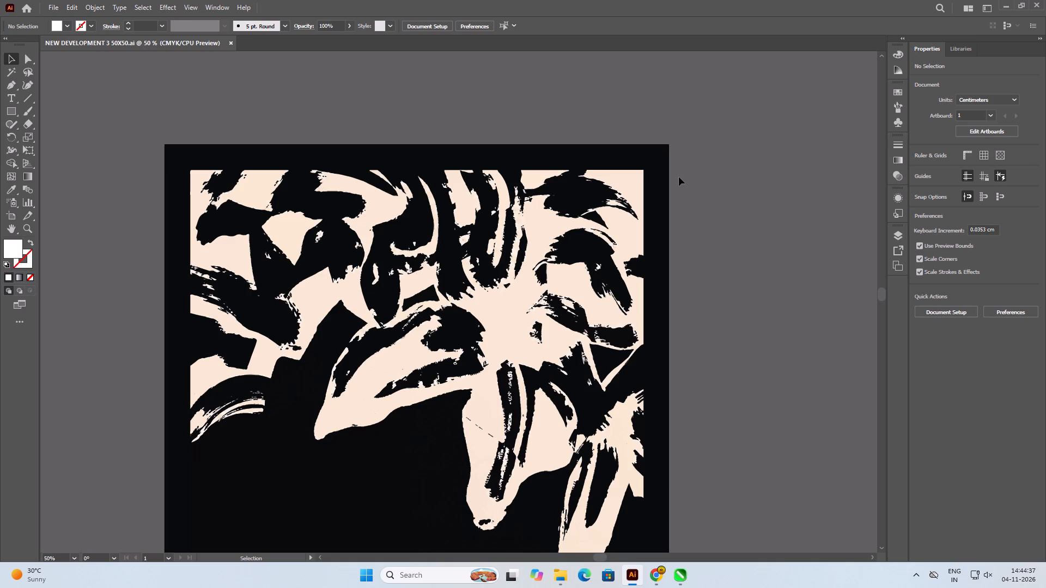
# Save the document in the NEW CAD FILE folder as an Adobe PDF named NEW DEVELOPMENT 3 50X50, using the Illustrator Default preset.
pyautogui.scroll(-5, 679, 177)
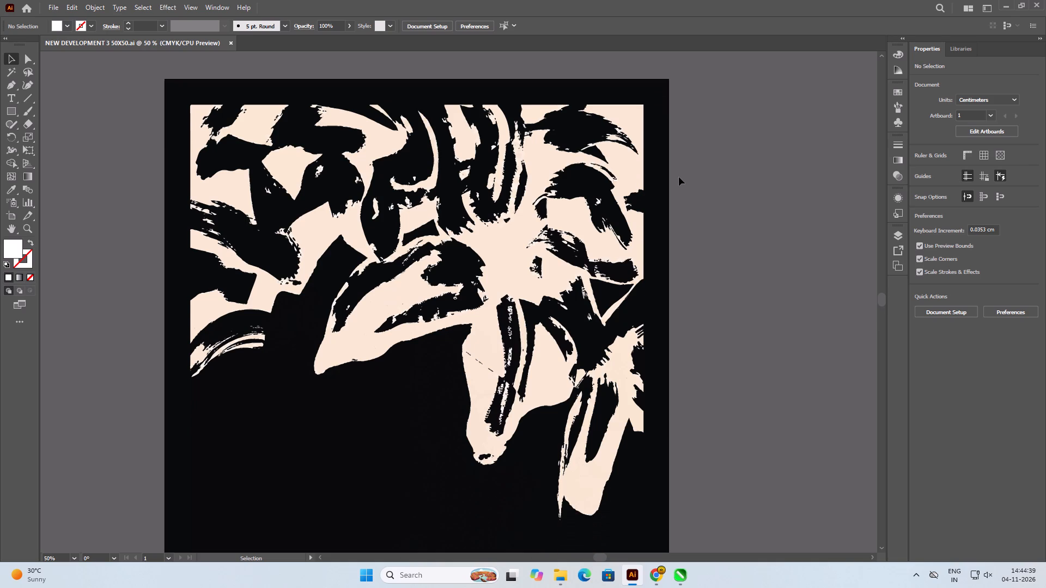
pyautogui.scroll(-6, 679, 177)
pyautogui.scroll(2, 679, 177)
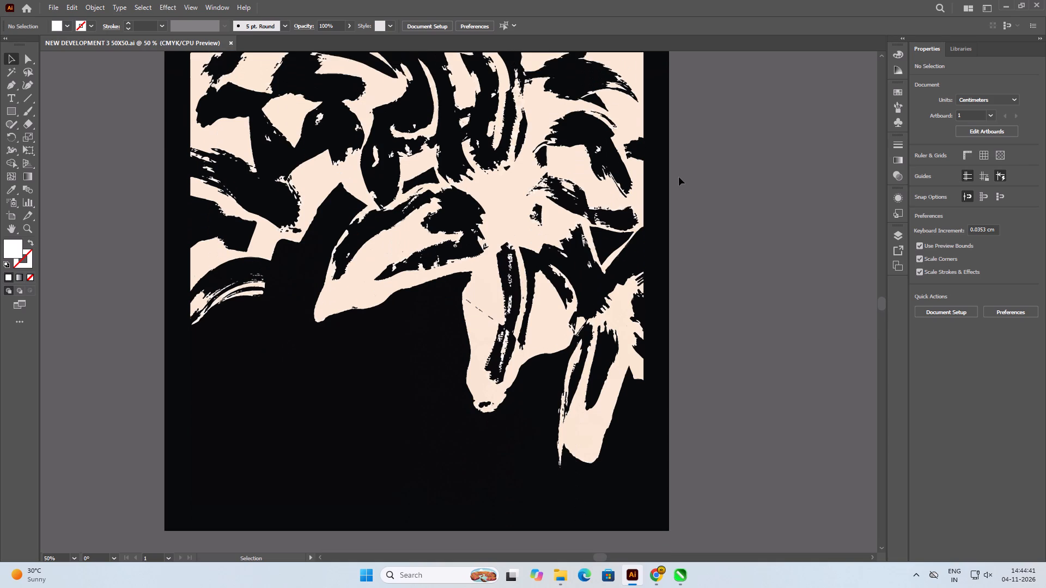
pyautogui.hotkey('ctrl', '0')
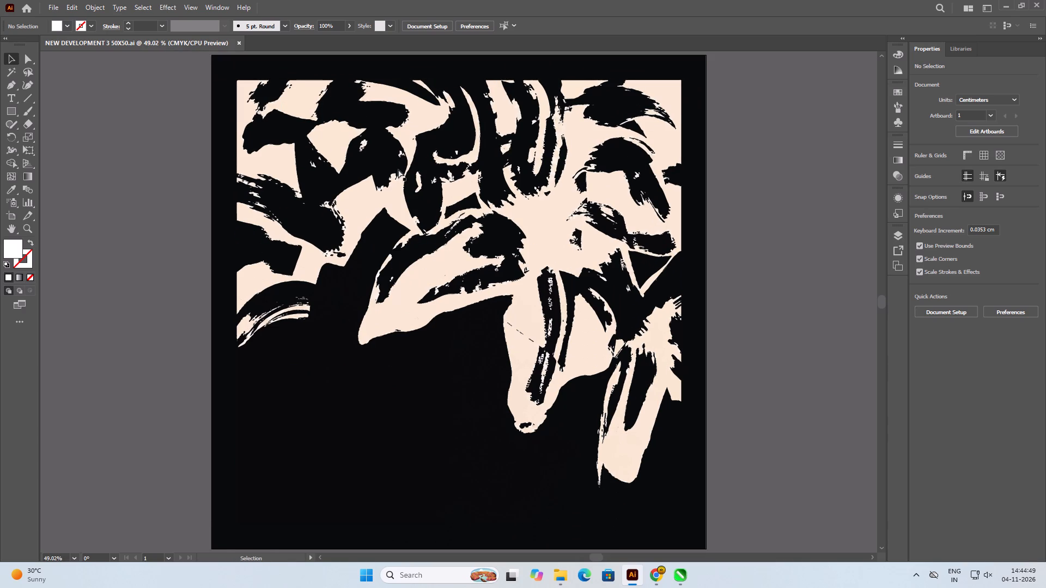
pyautogui.hotkey('ctrl', 'shift', 's')
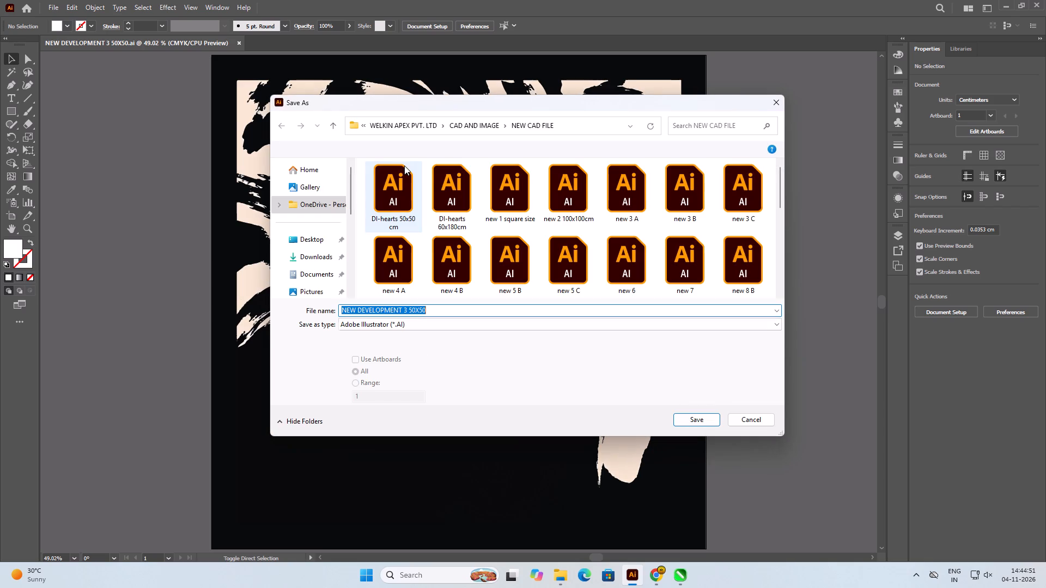
pyautogui.click(432, 333)
pyautogui.click(432, 326)
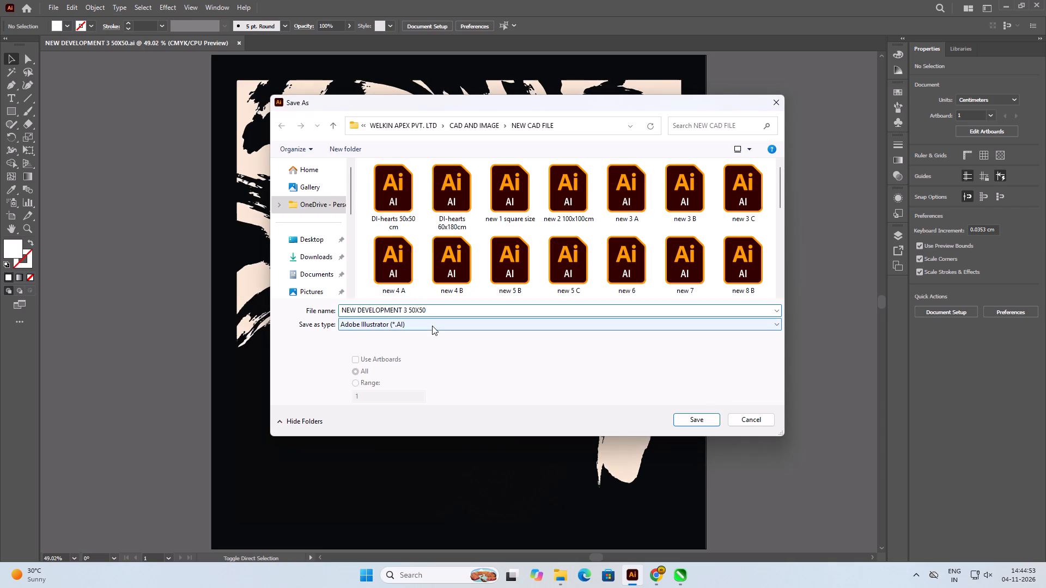
pyautogui.click(384, 344)
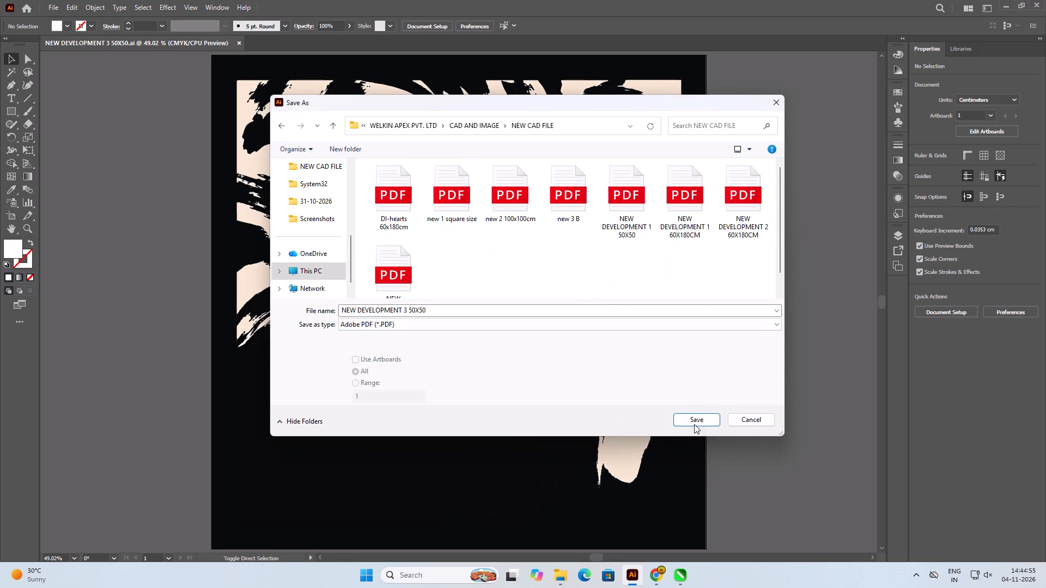
pyautogui.click(694, 422)
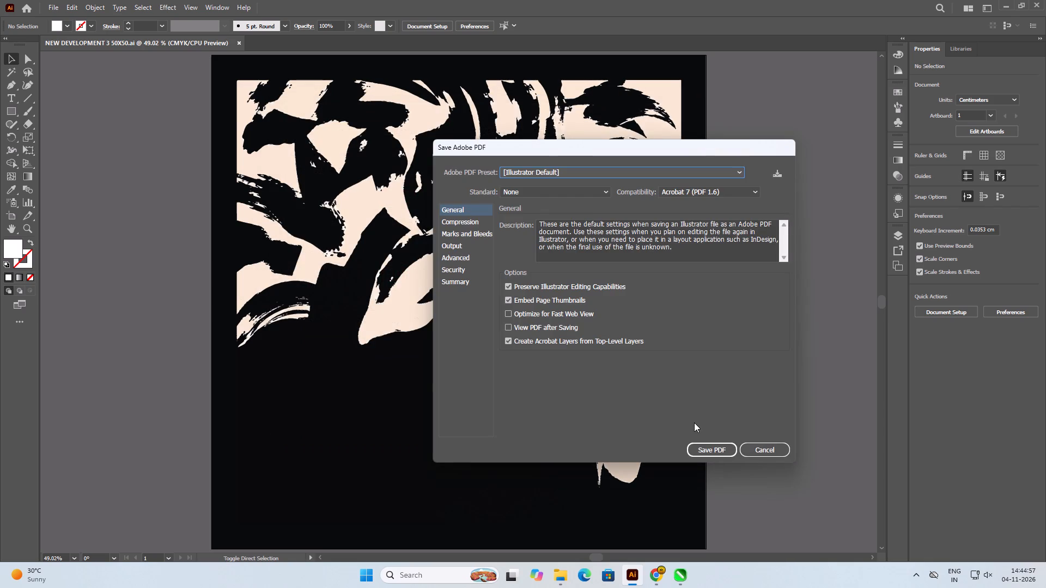
pyautogui.click(707, 451)
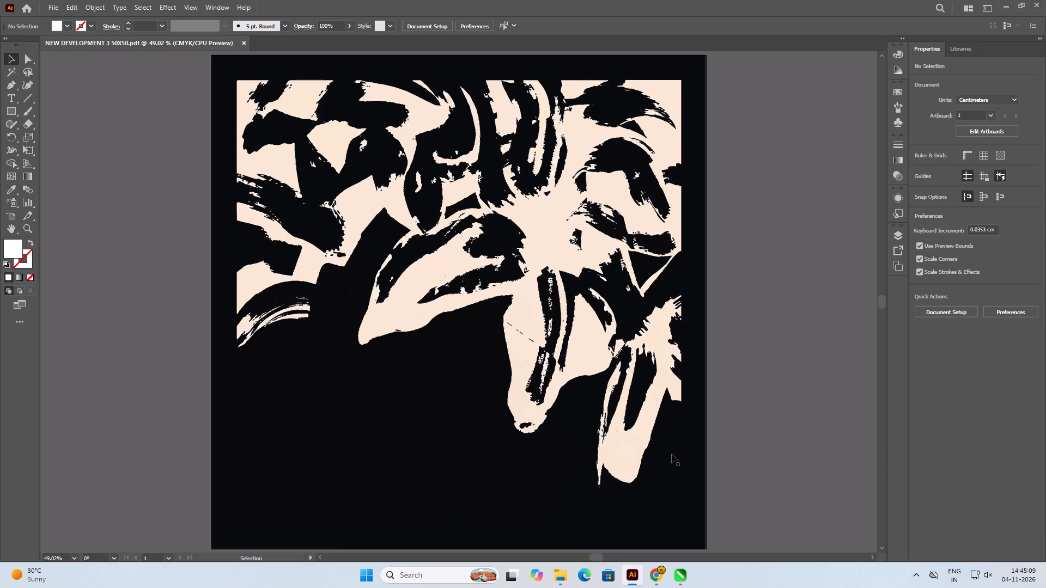
pyautogui.click(770, 376)
# In File Explorer, delete the NEW DEVELOPMENT 3 50X50 image file from the NEW CAD FILE folder.
pyautogui.click(47, 2)
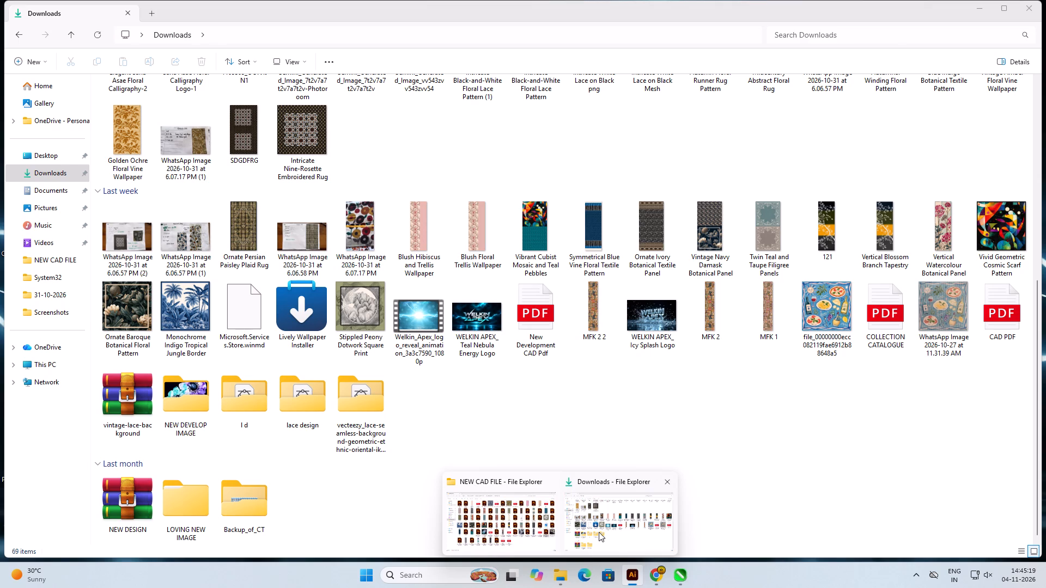
pyautogui.click(599, 532)
pyautogui.click(636, 475)
pyautogui.click(542, 525)
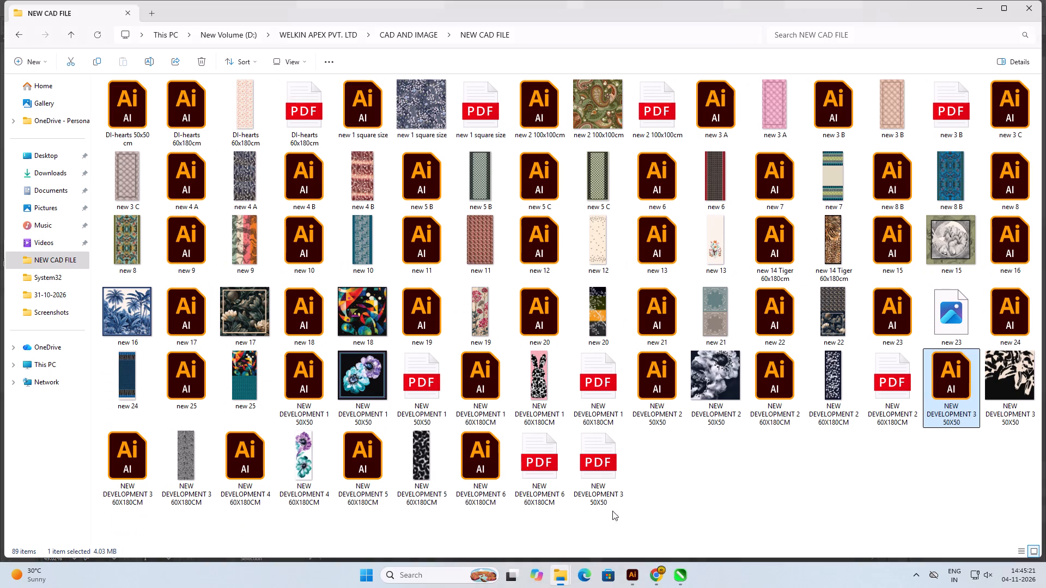
pyautogui.click(725, 476)
pyautogui.click(996, 384)
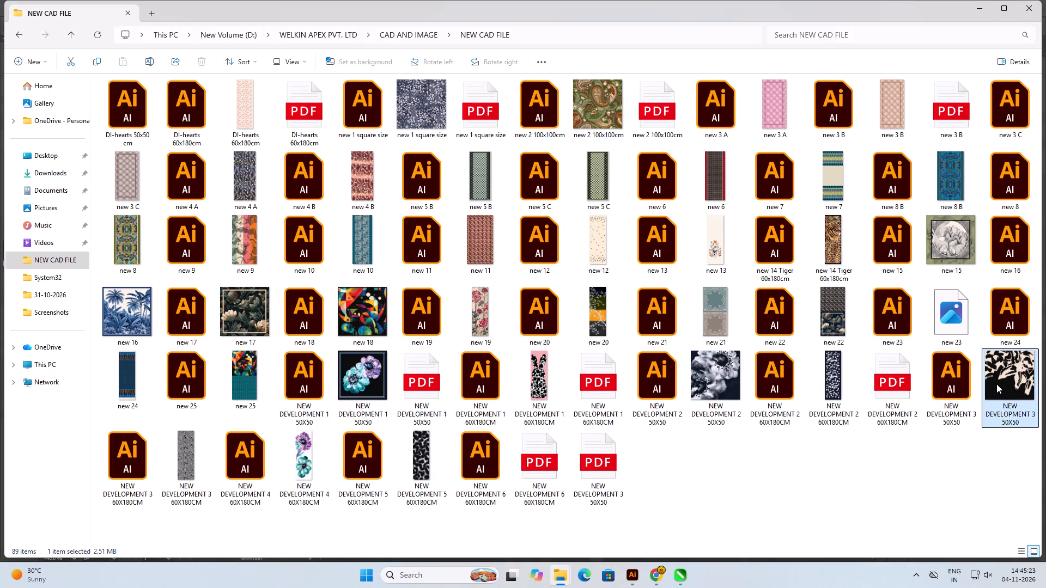
pyautogui.press('Delete')
pyautogui.click(980, 468)
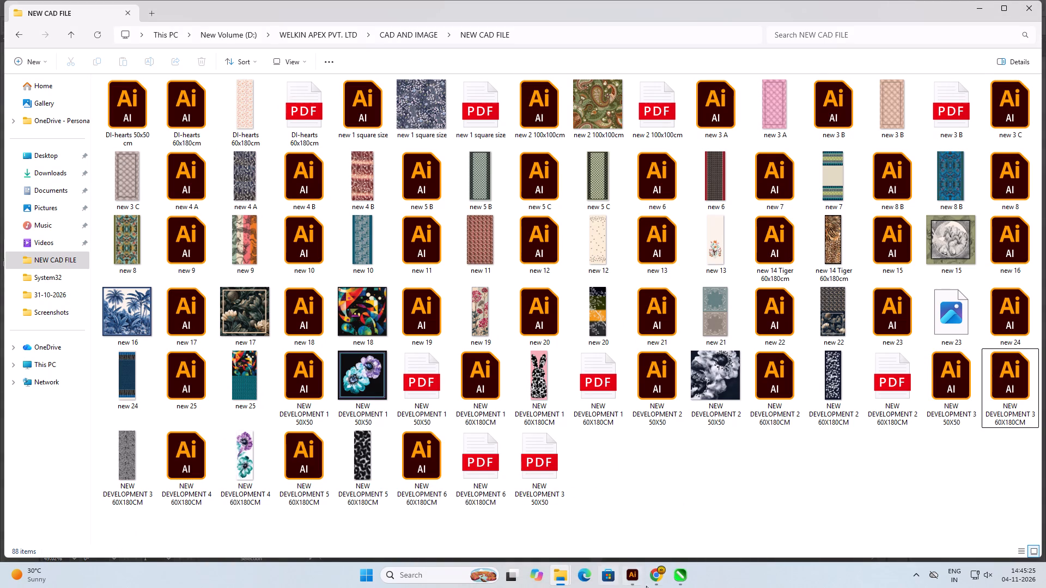
# Switch back to Illustrator with the NEW DEVELOPMENT 3 50X50 document.
pyautogui.click(641, 581)
pyautogui.click(46, 4)
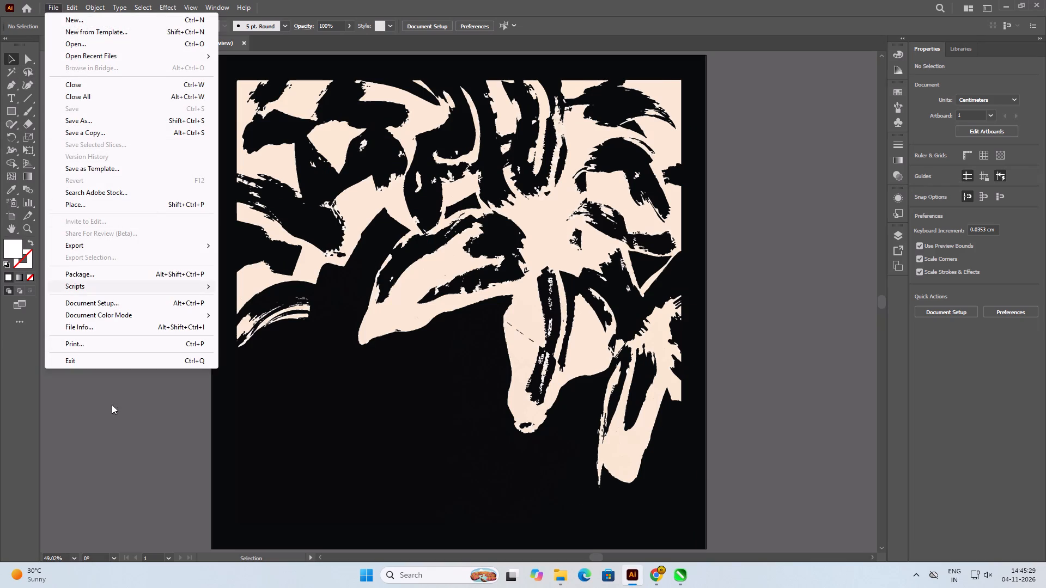
pyautogui.click(104, 447)
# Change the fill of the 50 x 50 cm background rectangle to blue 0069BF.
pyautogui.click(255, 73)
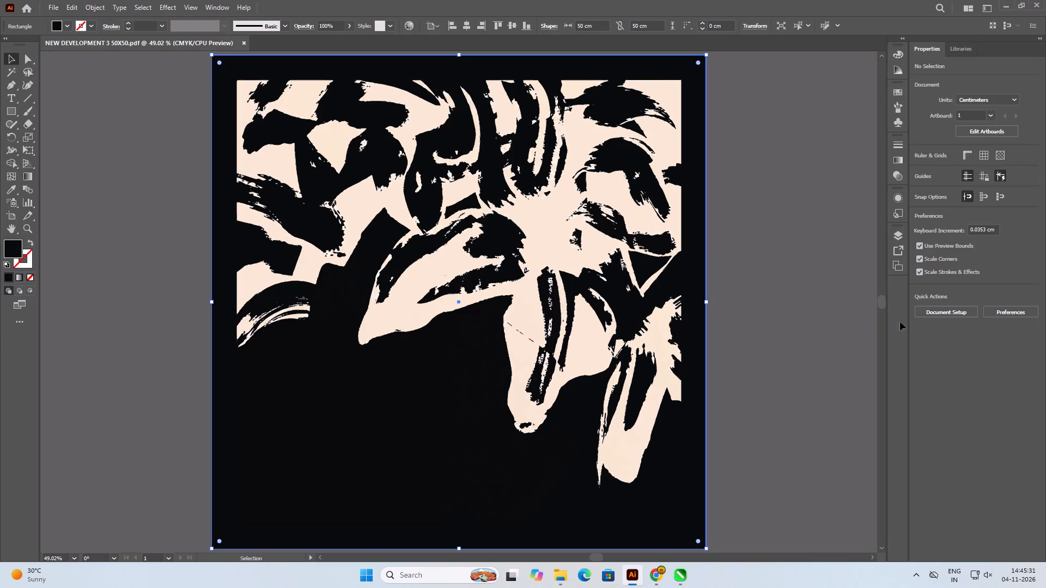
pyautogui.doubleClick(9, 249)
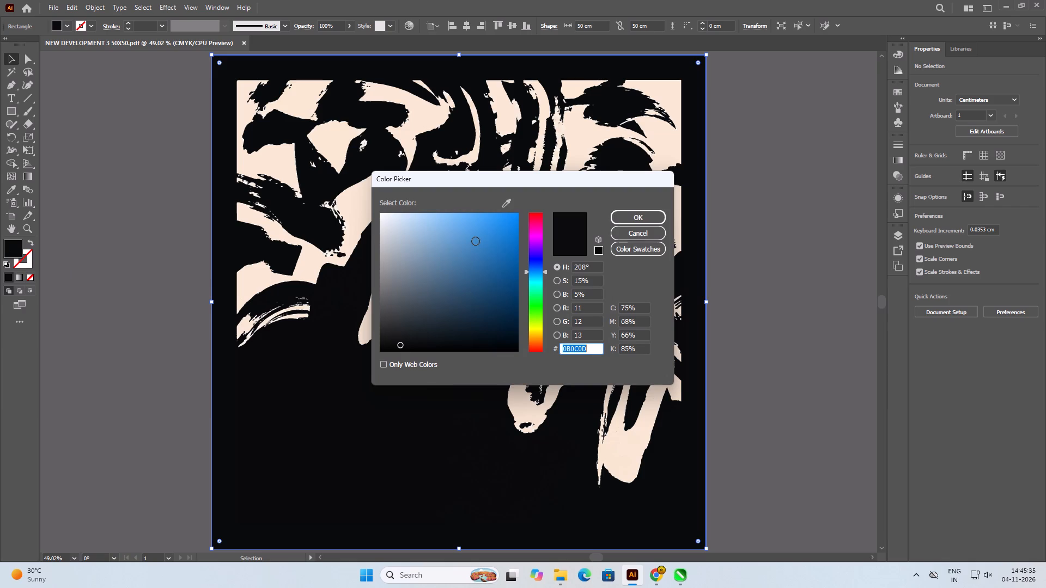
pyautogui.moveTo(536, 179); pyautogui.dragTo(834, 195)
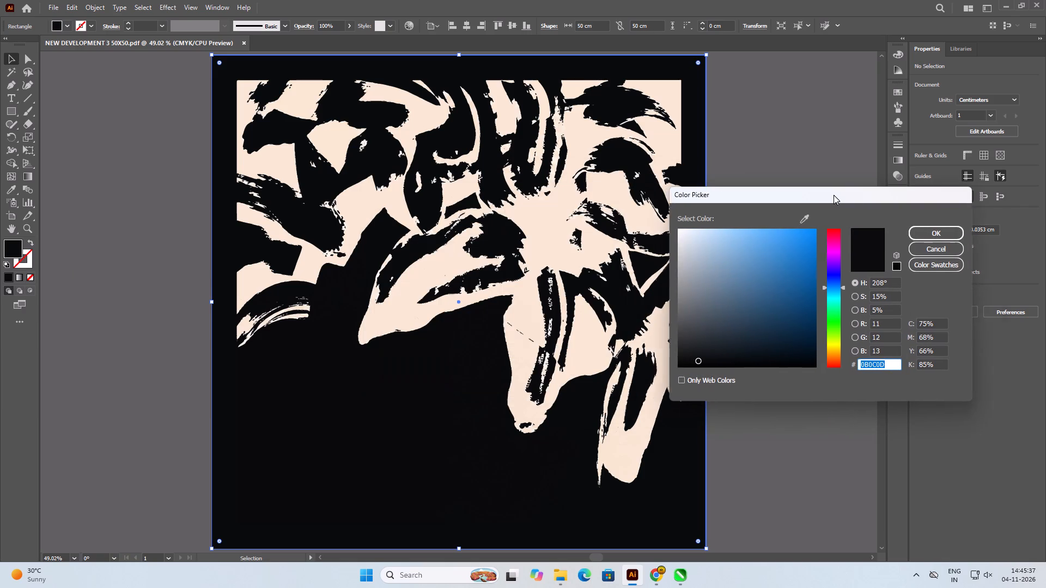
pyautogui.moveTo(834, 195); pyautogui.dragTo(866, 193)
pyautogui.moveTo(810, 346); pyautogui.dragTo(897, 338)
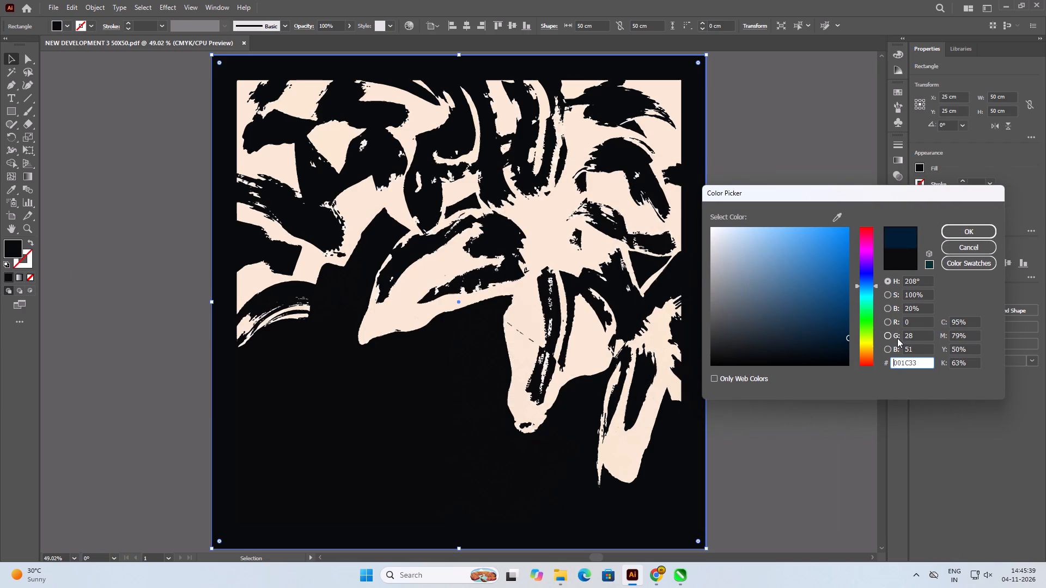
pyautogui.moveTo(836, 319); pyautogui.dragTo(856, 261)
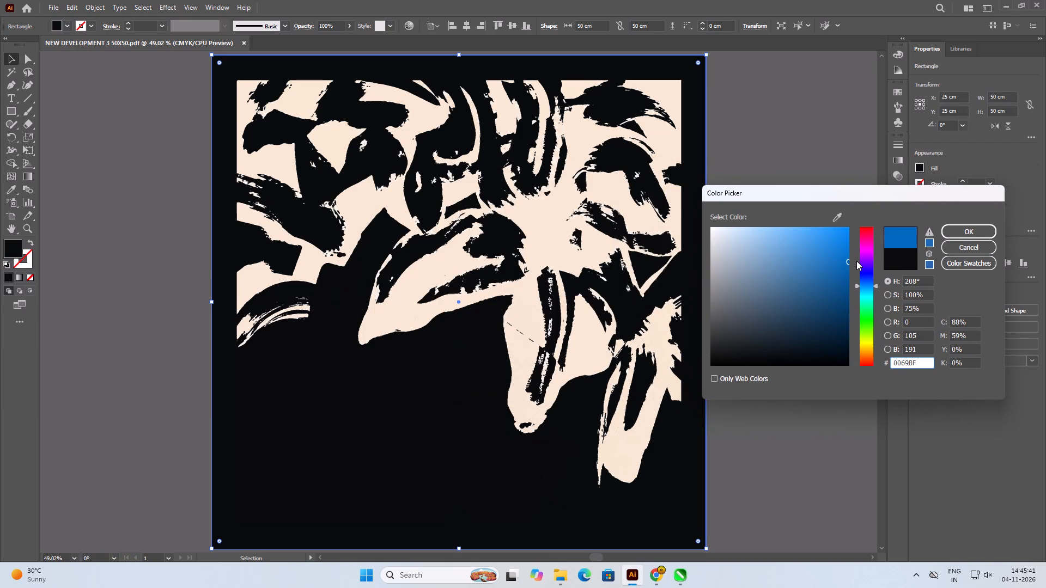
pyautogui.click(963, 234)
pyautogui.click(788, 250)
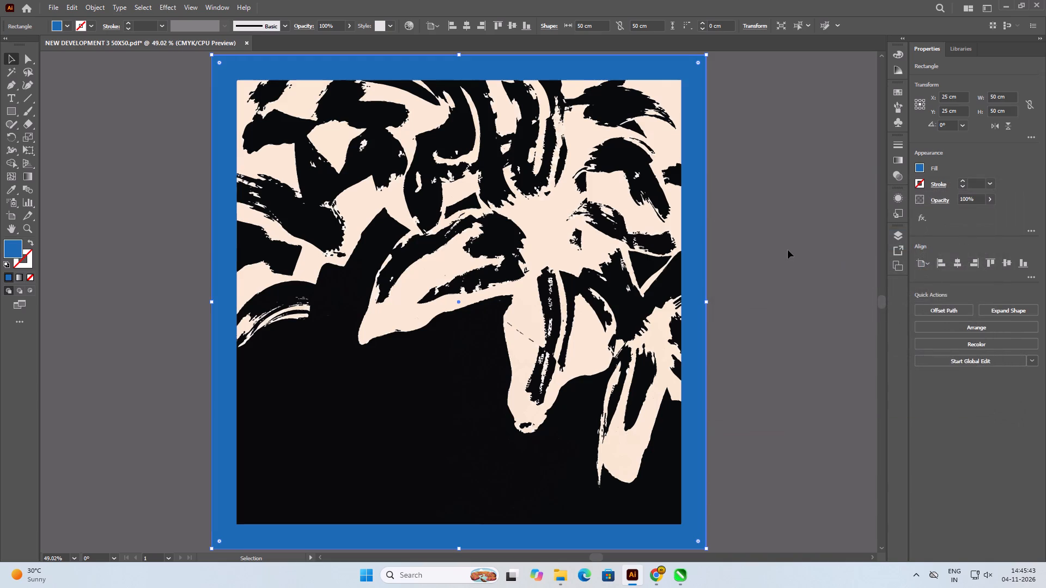
# Set the background rectangle's fill to pure black, 000000, and deselect it.
pyautogui.click(702, 270)
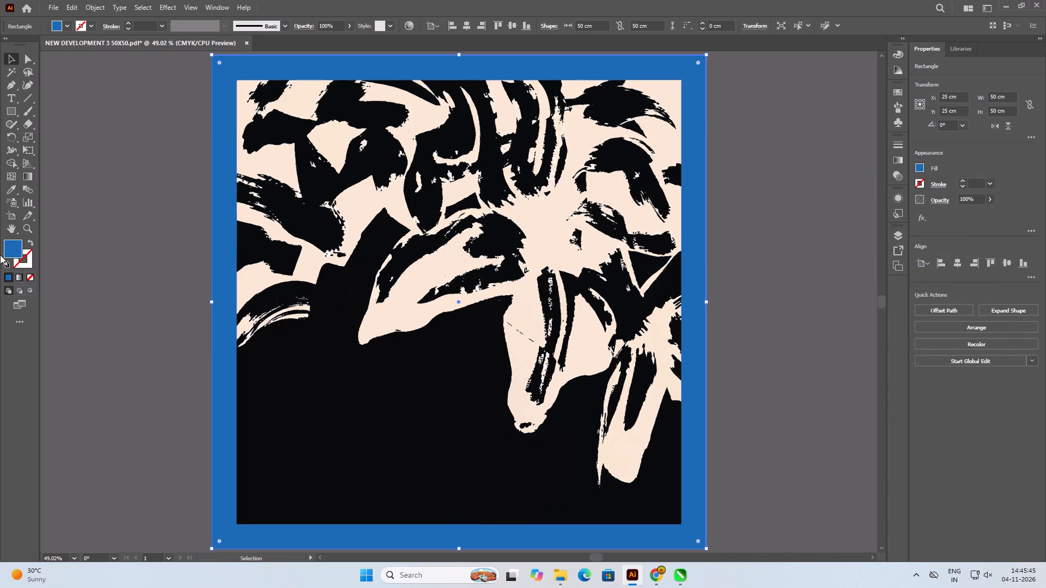
pyautogui.doubleClick(4, 252)
pyautogui.moveTo(813, 299); pyautogui.dragTo(869, 435)
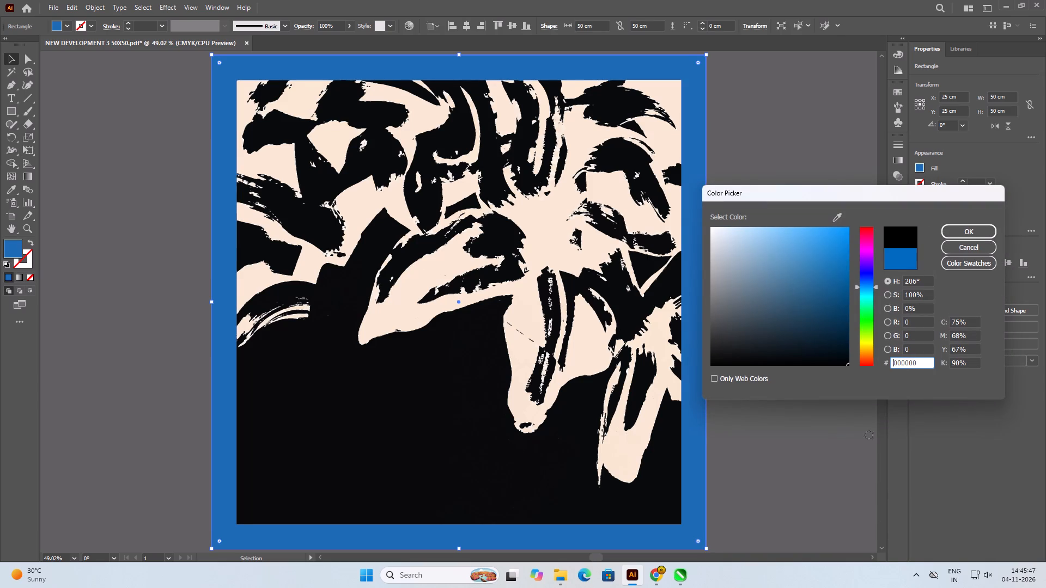
pyautogui.moveTo(869, 435); pyautogui.dragTo(877, 446)
pyautogui.click(964, 235)
pyautogui.click(802, 269)
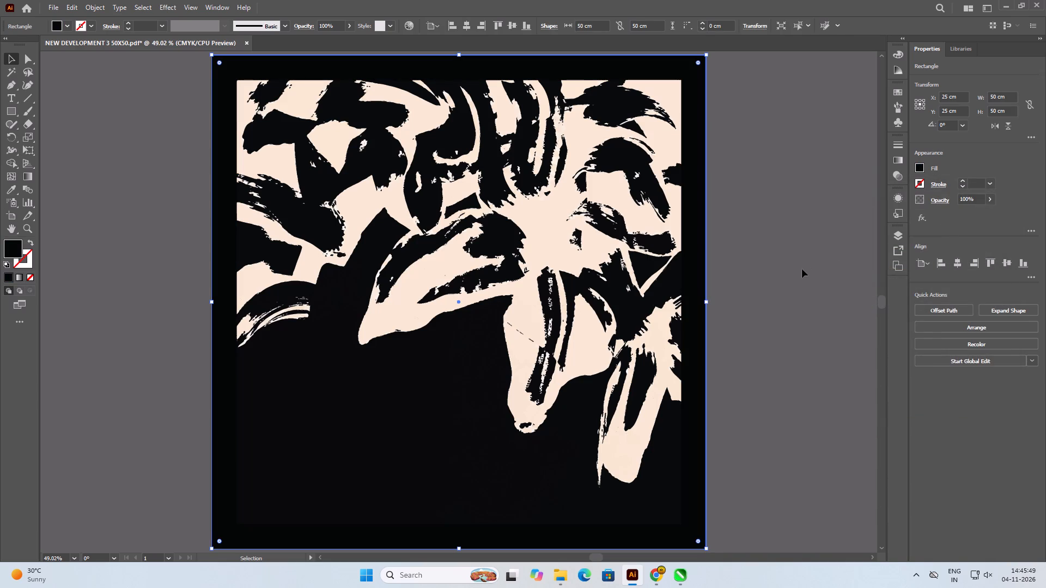
# Export the artwork as a JPEG named NEW DEVELOPMENT 3 50X50 into the NEW CAD FILE folder, accepting the current JPEG options.
pyautogui.click(44, 3)
pyautogui.click(48, 11)
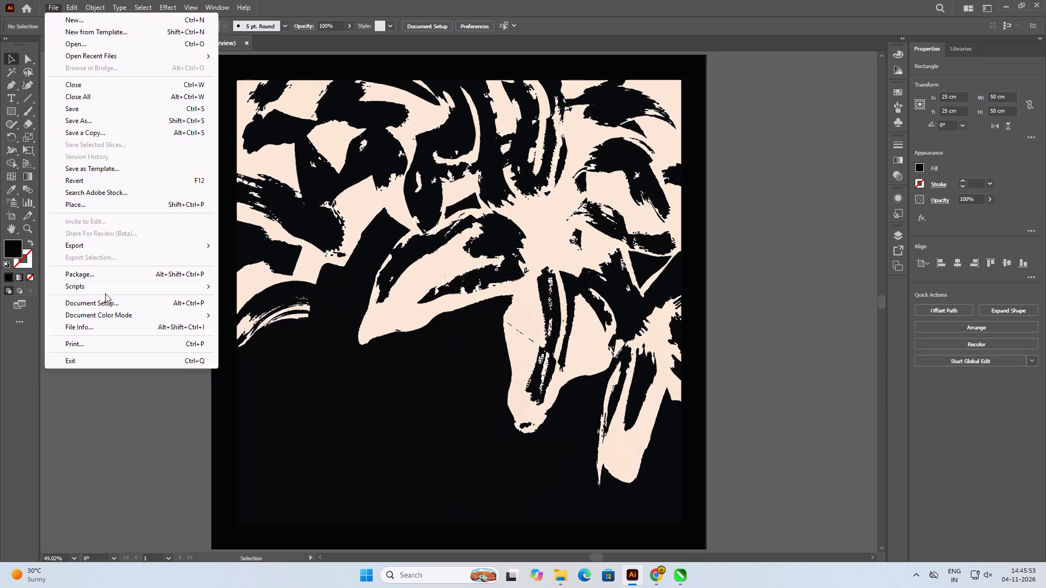
pyautogui.click(130, 250)
pyautogui.click(319, 261)
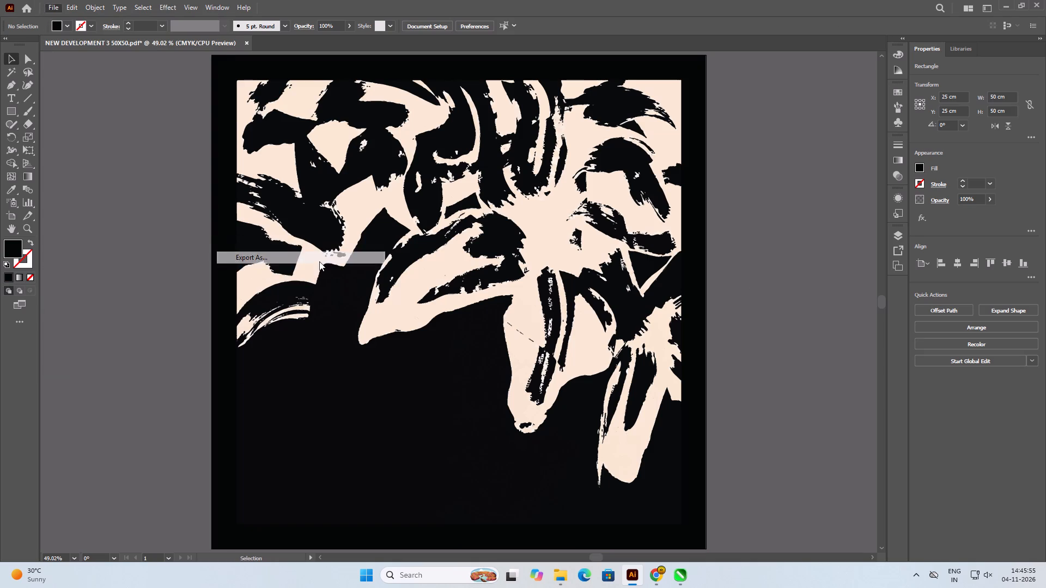
pyautogui.scroll(-8, 561, 315)
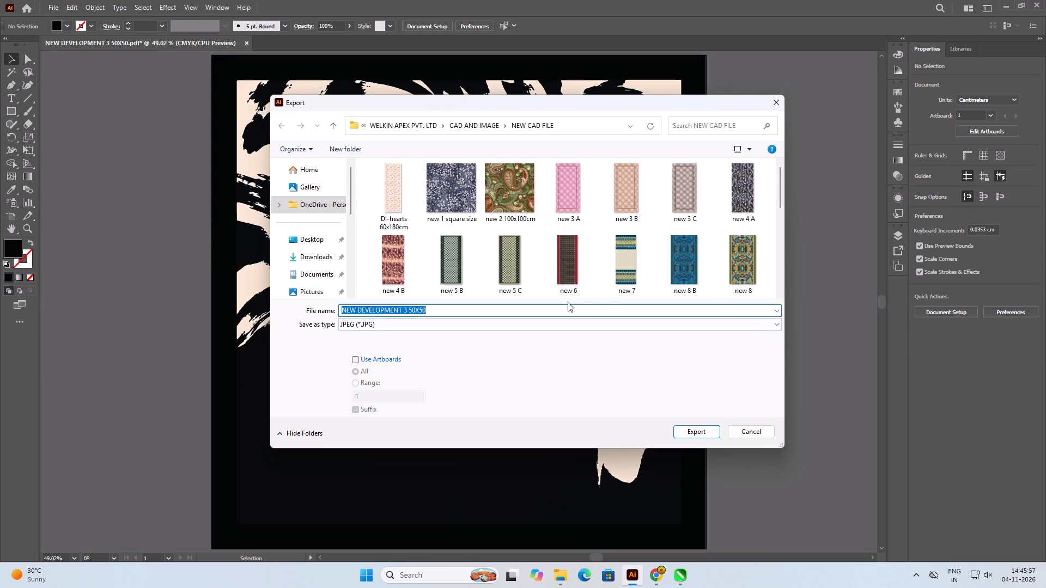
pyautogui.scroll(-8, 583, 285)
pyautogui.click(710, 434)
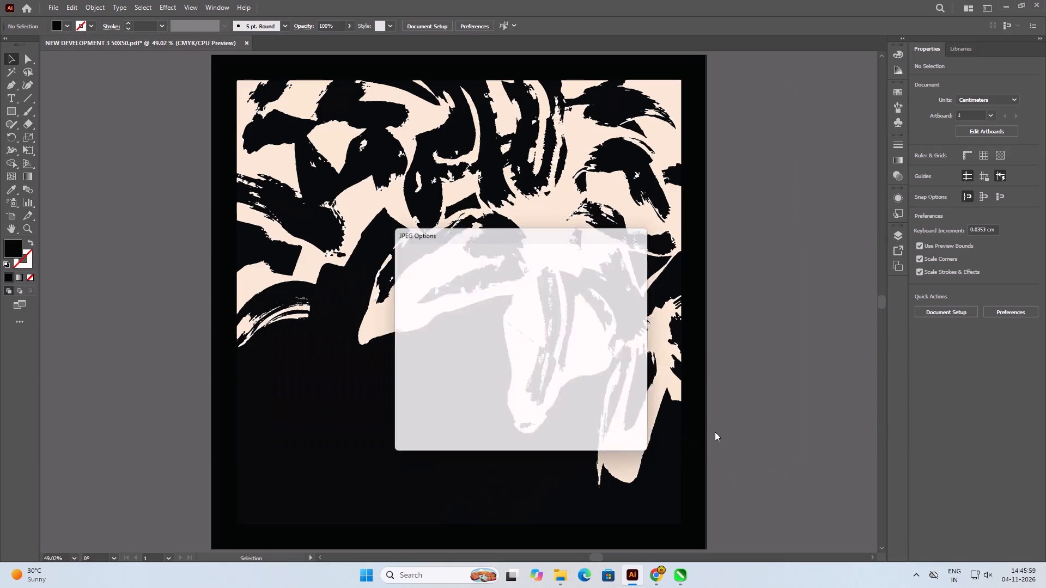
pyautogui.click(567, 432)
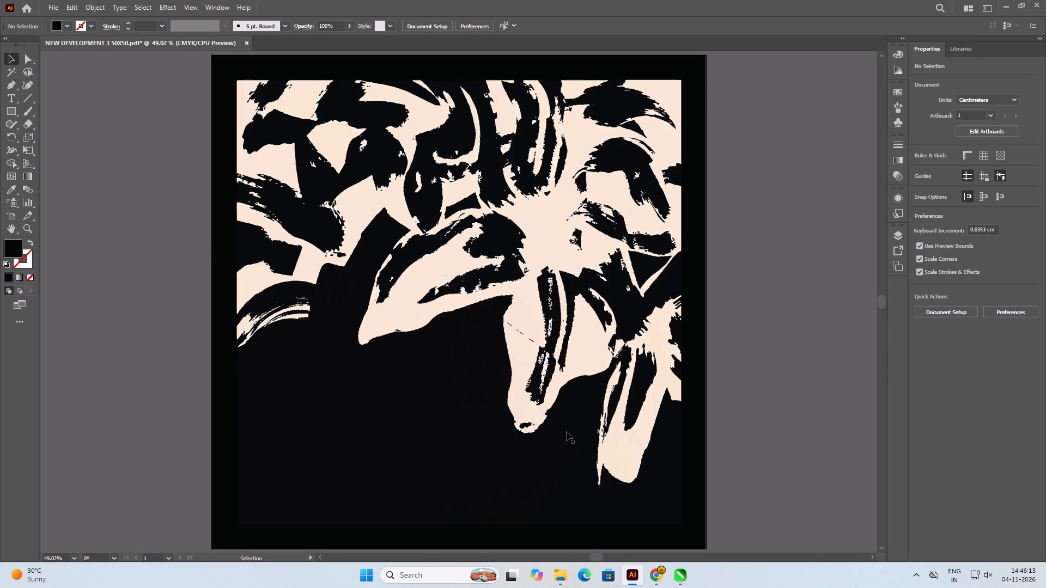
pyautogui.click(773, 336)
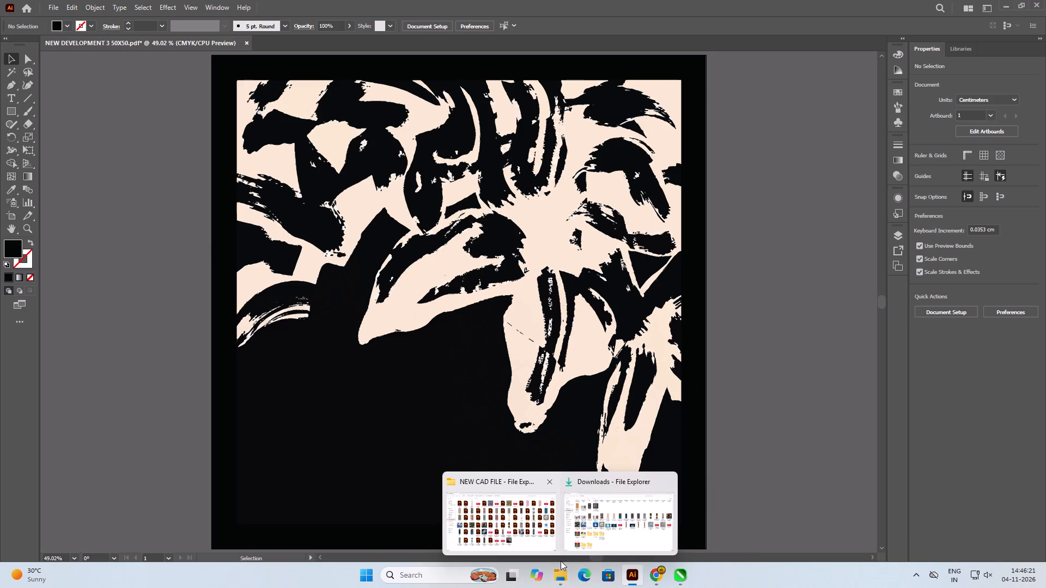
# Switch to the NEW CAD FILE folder in File Explorer and refresh its file listing.
pyautogui.click(532, 523)
pyautogui.click(904, 458)
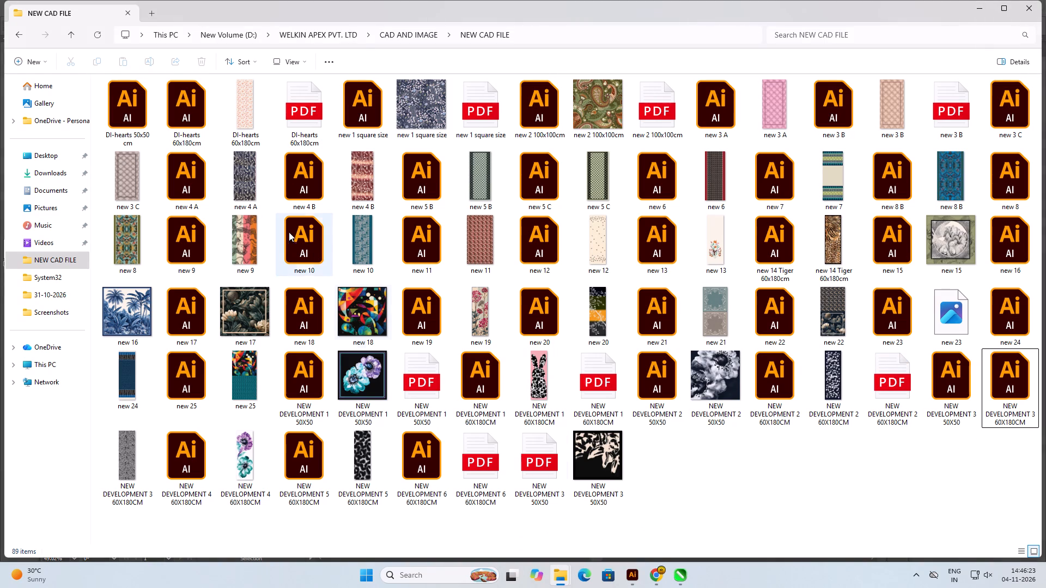
pyautogui.click(96, 34)
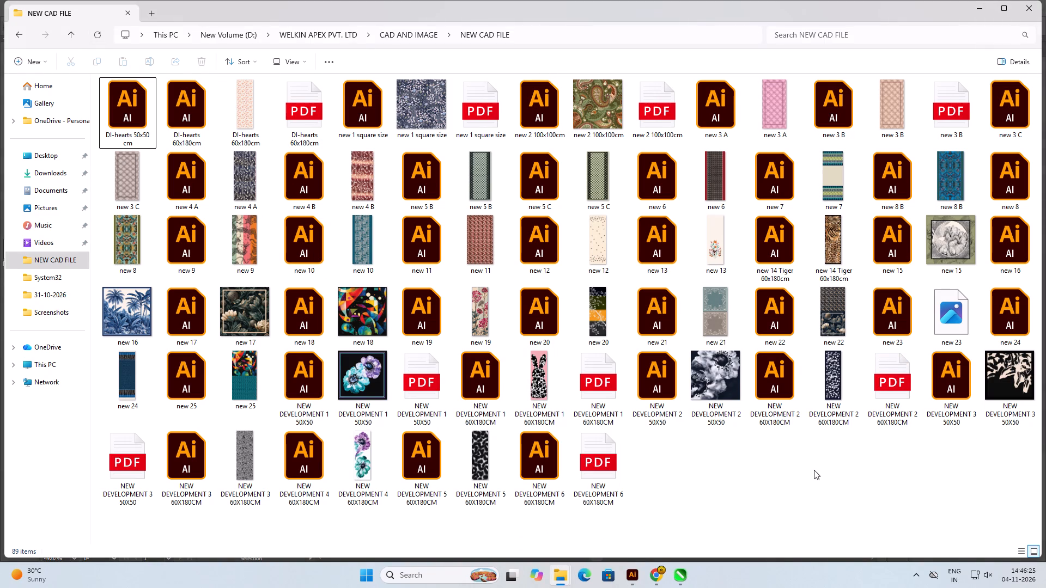
pyautogui.click(814, 470)
# Open the NEW DEVELOPMENT 3 60X180CM Illustrator file from the NEW CAD FILE folder.
pyautogui.click(173, 465)
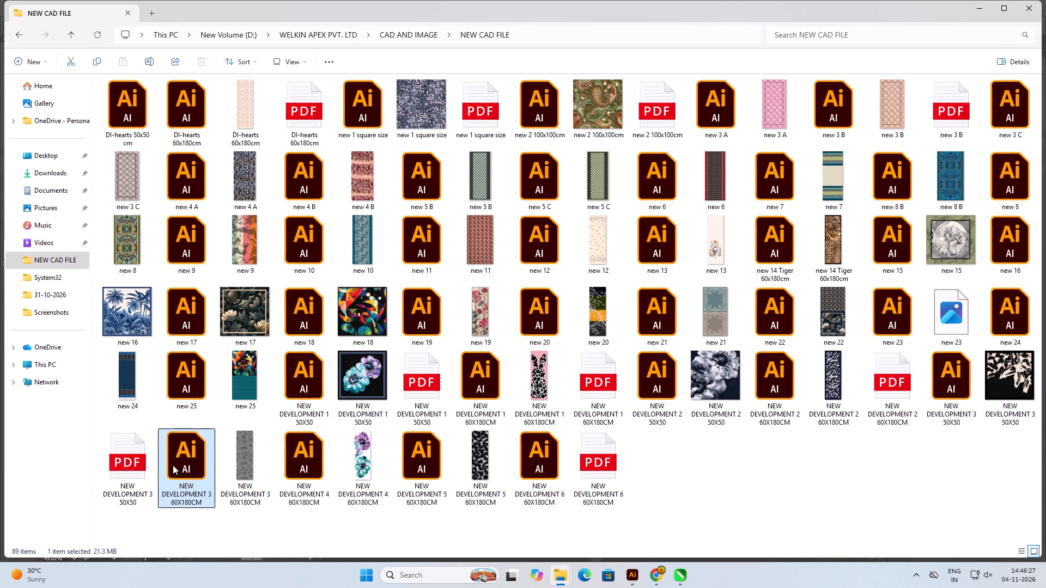
pyautogui.doubleClick(173, 465)
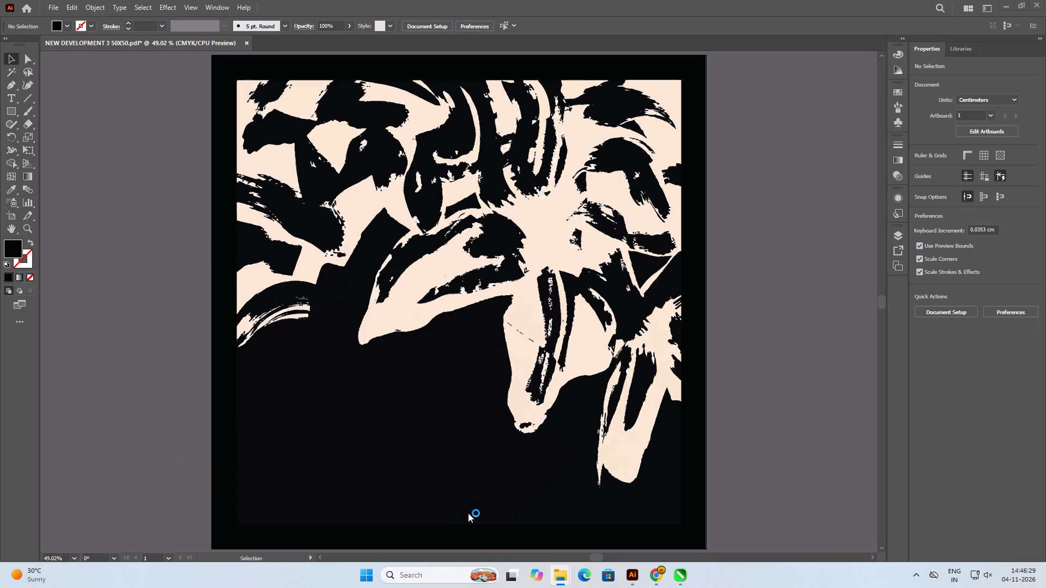
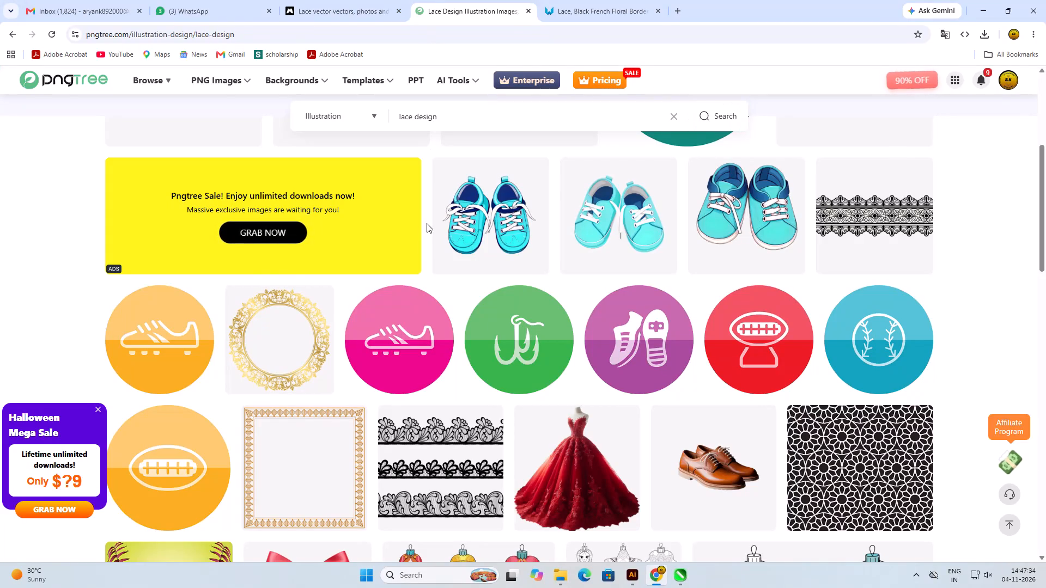
# In Chrome, close the Pngtree tab showing the lace design illustration results.
pyautogui.doubleClick(532, 9)
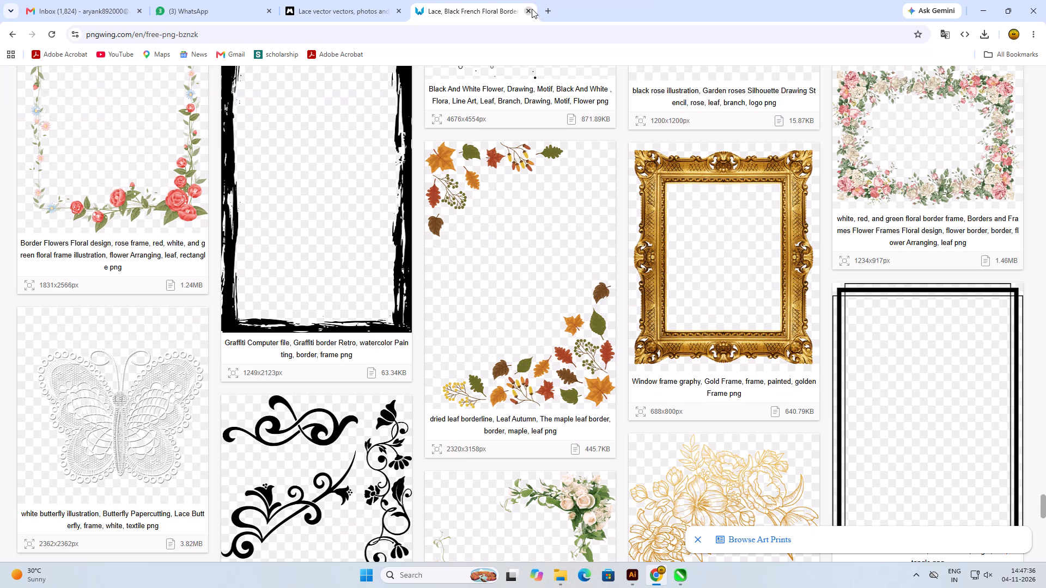
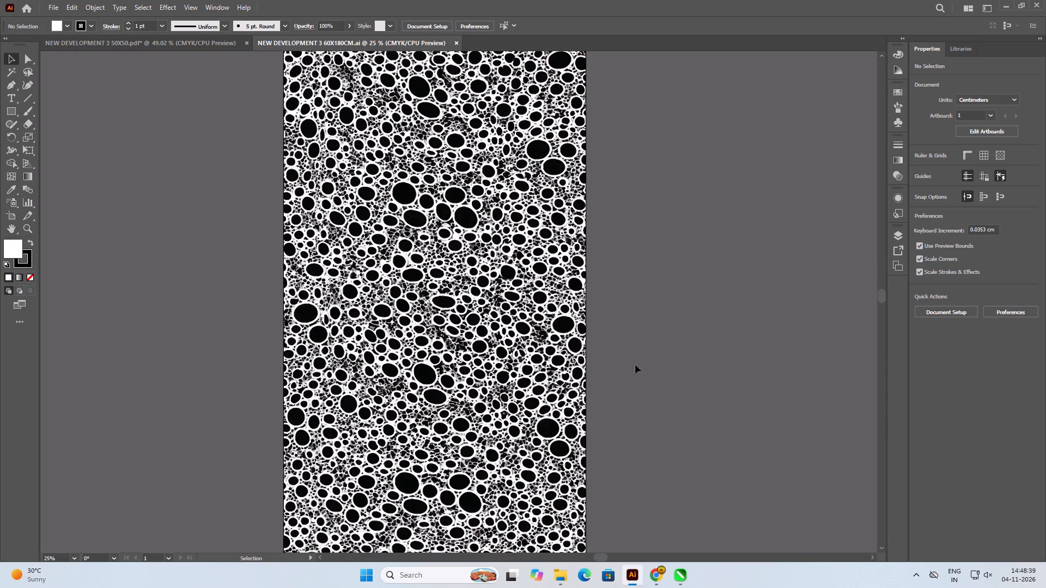
# Select the image-traced cell pattern on the 60X180CM artboard.
pyautogui.scroll(-5, 635, 365)
pyautogui.click(466, 324)
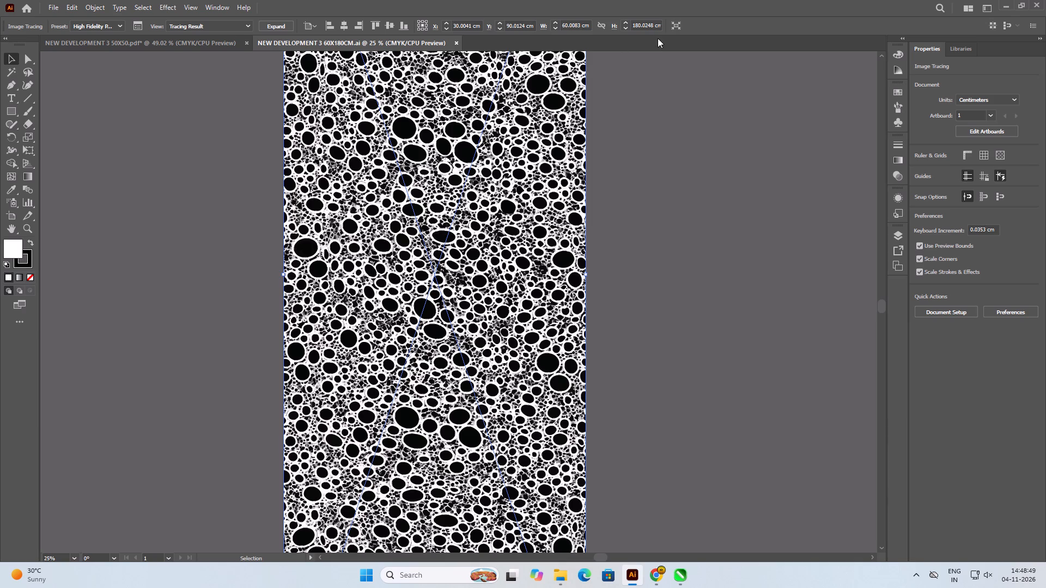
# Resize the traced cell-pattern artwork to a width of 54 cm and a height of 174 cm.
pyautogui.moveTo(582, 25); pyautogui.dragTo(561, 27)
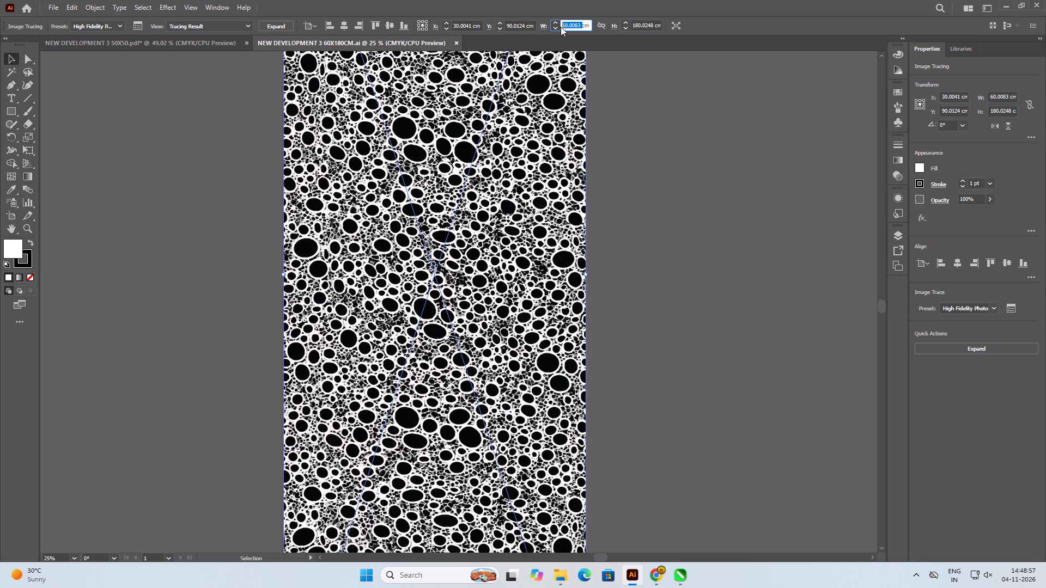
pyautogui.write('54')
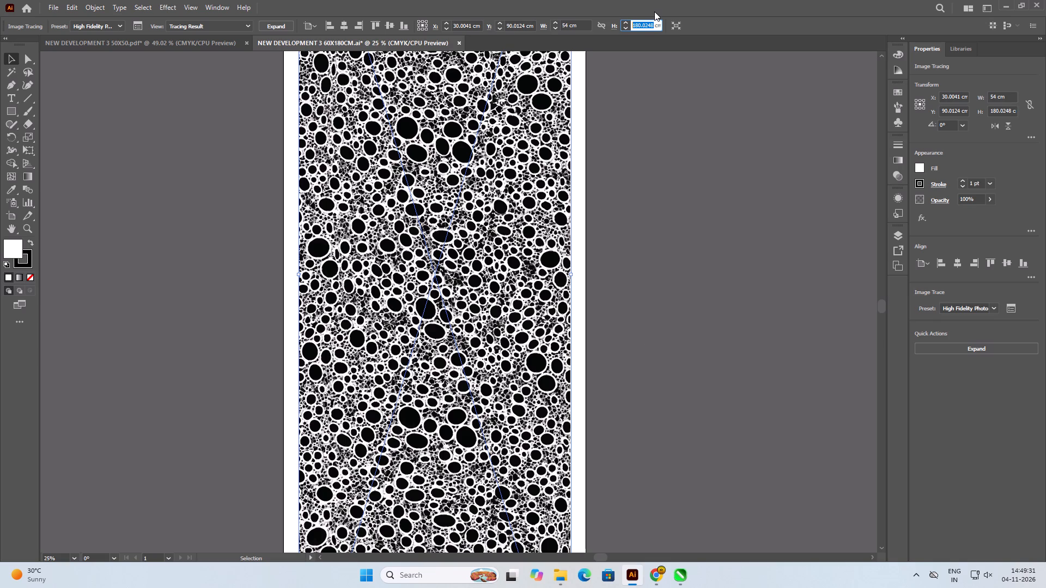
pyautogui.write('174')
pyautogui.press('Return')
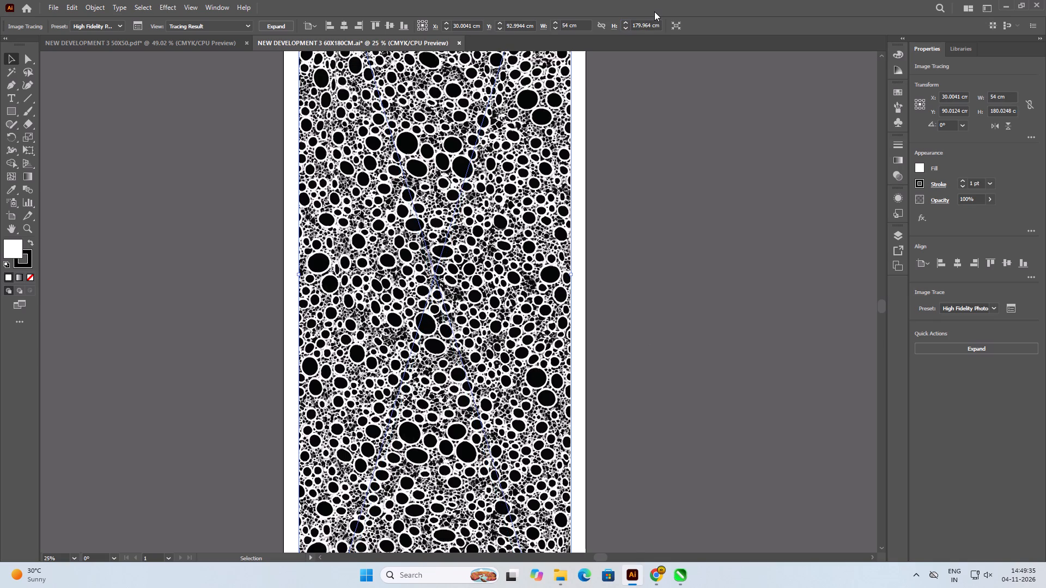
pyautogui.hotkey('ctrl', '0')
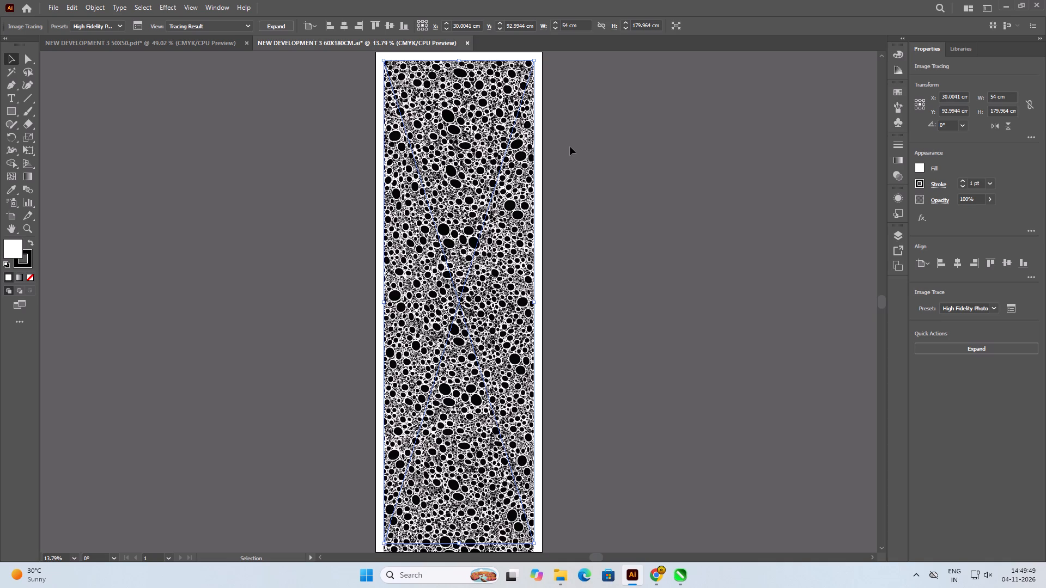
# Deselect the artwork and examine its detail and its margins against the artboard edges, down to the bottom end.
pyautogui.click(538, 195)
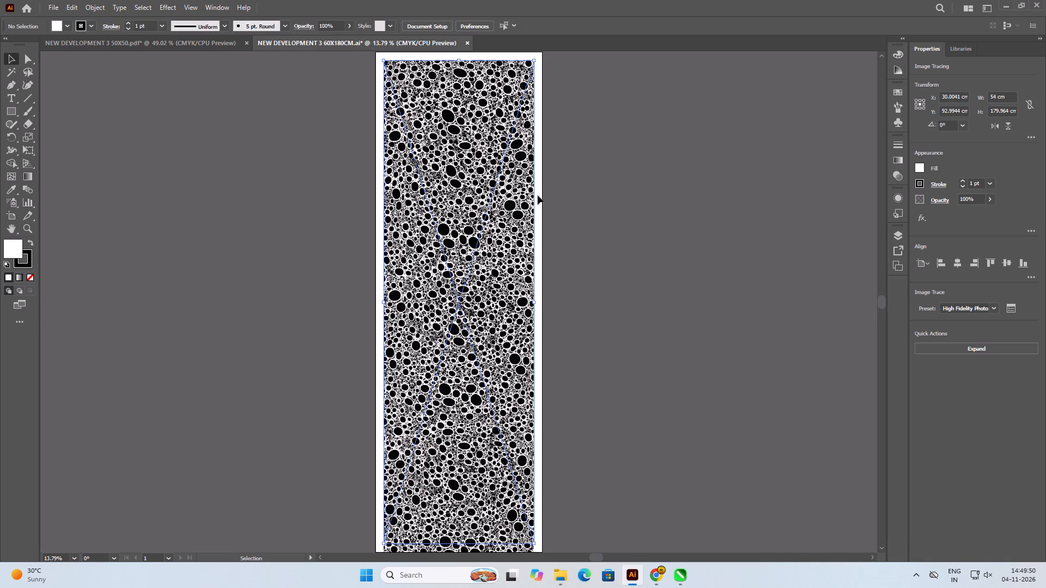
pyautogui.scroll(-7, 538, 195)
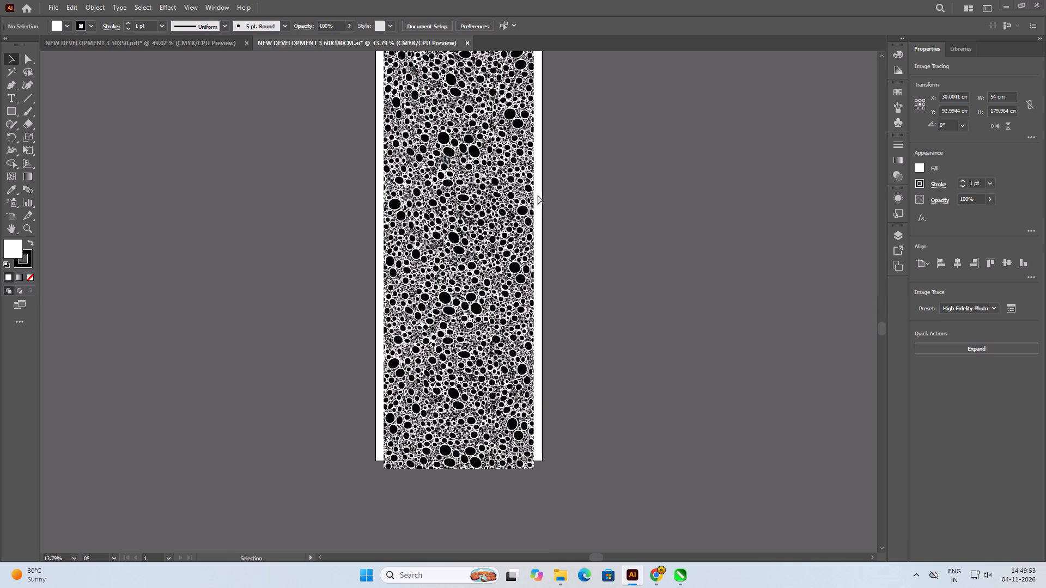
pyautogui.hotkey('ctrl', '0')
pyautogui.hotkey('ctrl', '0')
pyautogui.hotkey('ctrl', '0')
pyautogui.hotkey('ctrl', '0')
pyautogui.hotkey('ctrl', '0')
pyautogui.hotkey('ctrl', '0')
pyautogui.hotkey('ctrl', '0')
pyautogui.hotkey('ctrl', '0')
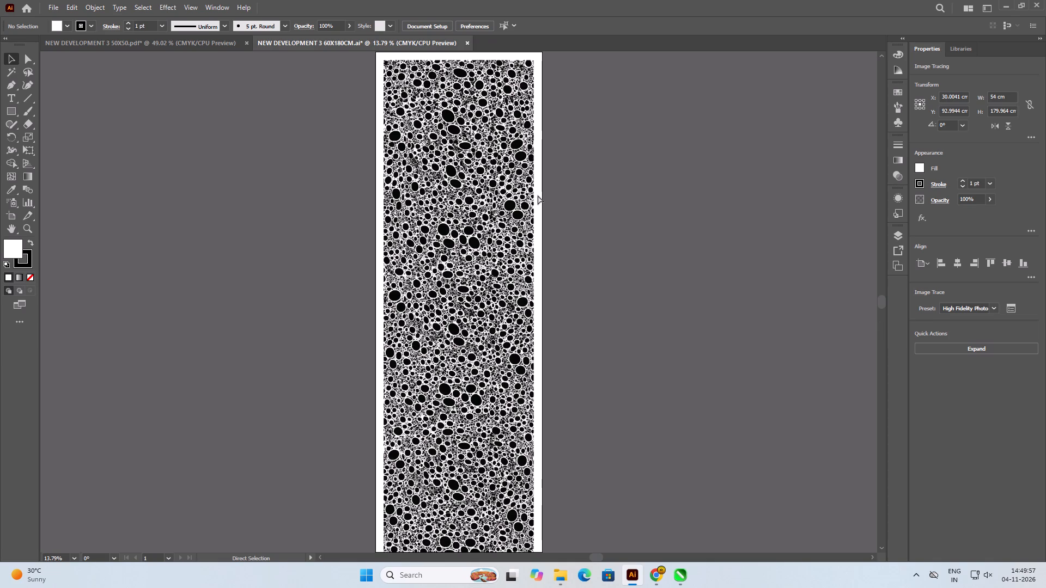
pyautogui.hotkey('ctrl', '0')
pyautogui.hotkey('ctrl', '+')
pyautogui.hotkey('ctrl', '+')
pyautogui.hotkey('ctrl', '+')
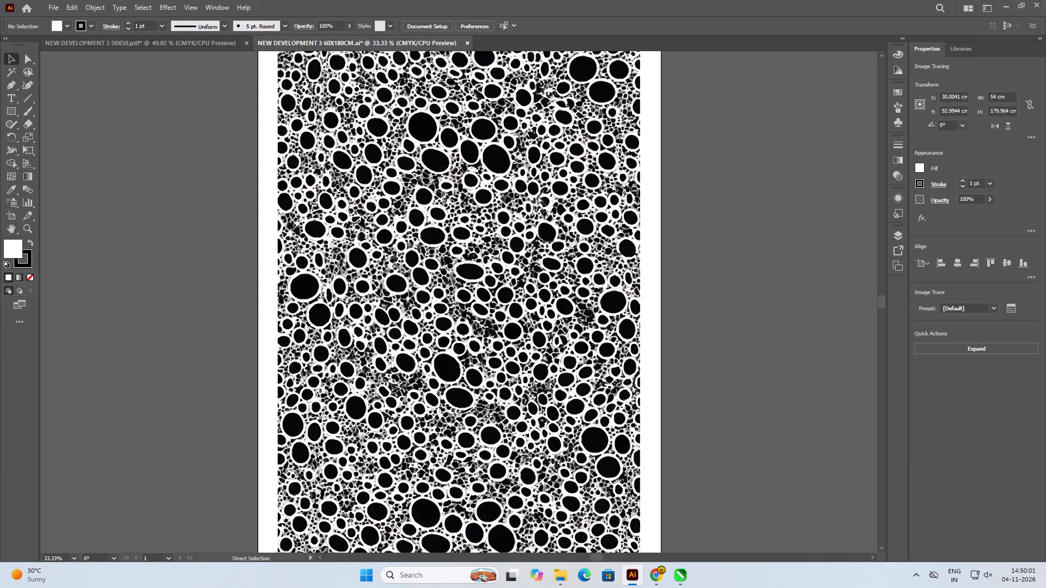
pyautogui.hotkey('ctrl', '+')
pyautogui.hotkey('ctrl', '+')
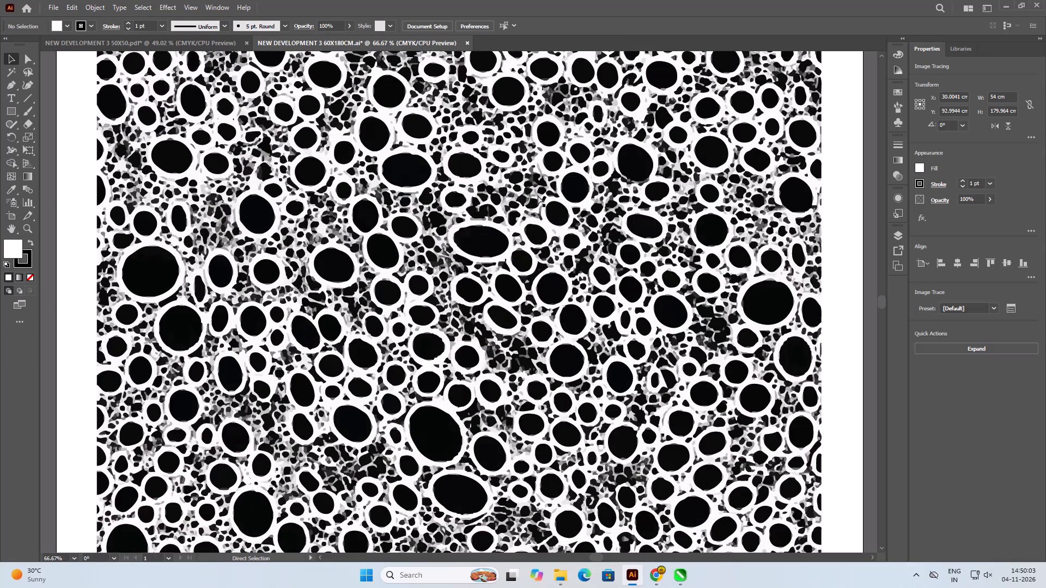
pyautogui.keyDown('alt'); pyautogui.scroll(-3, 536, 195); pyautogui.keyUp('alt')
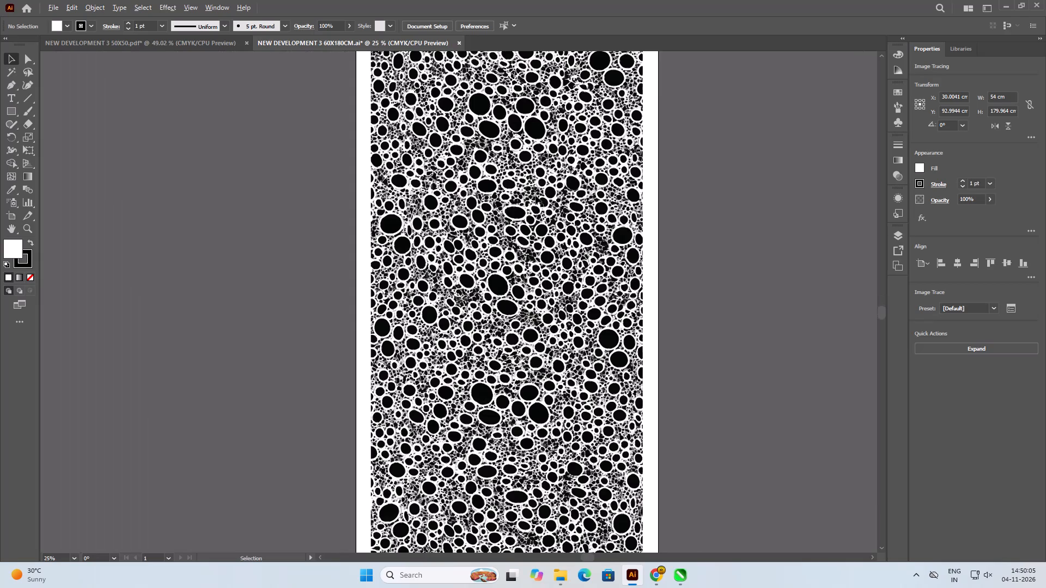
pyautogui.keyDown('alt'); pyautogui.scroll(-1, 536, 195); pyautogui.keyUp('alt')
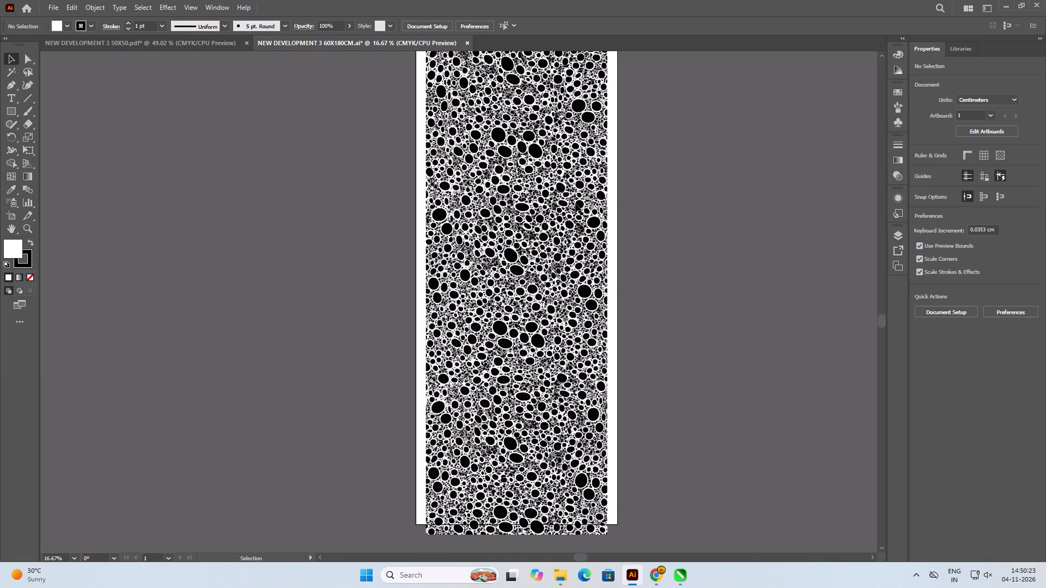
pyautogui.scroll(-5, 575, 204)
# Reselect the traced artwork and enter a height of 174 cm again.
pyautogui.click(684, 388)
pyautogui.click(543, 400)
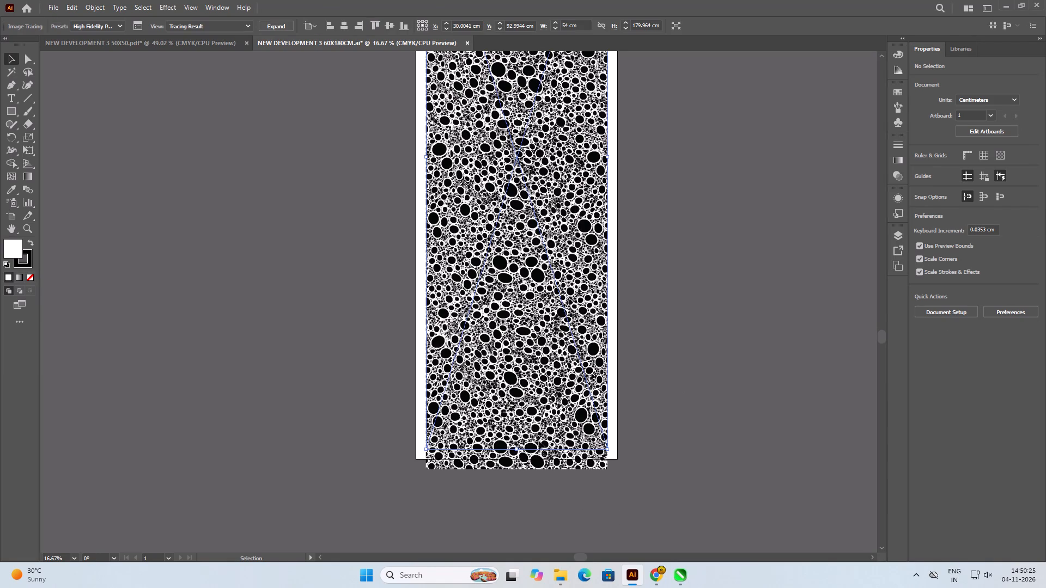
pyautogui.click(520, 467)
pyautogui.click(713, 392)
pyautogui.click(508, 392)
pyautogui.moveTo(633, 27); pyautogui.dragTo(717, 27)
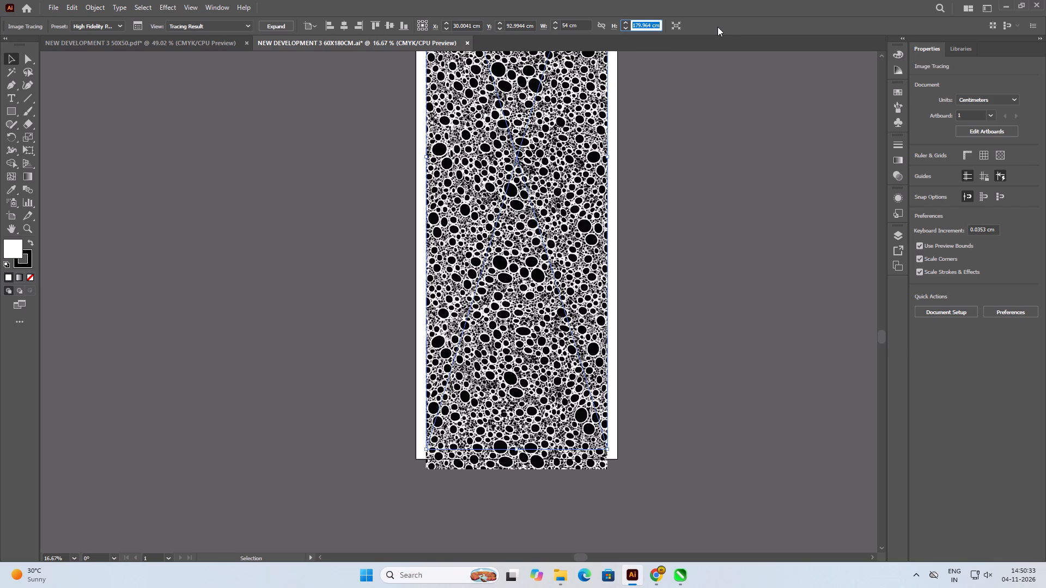
pyautogui.write('174')
pyautogui.press('Return')
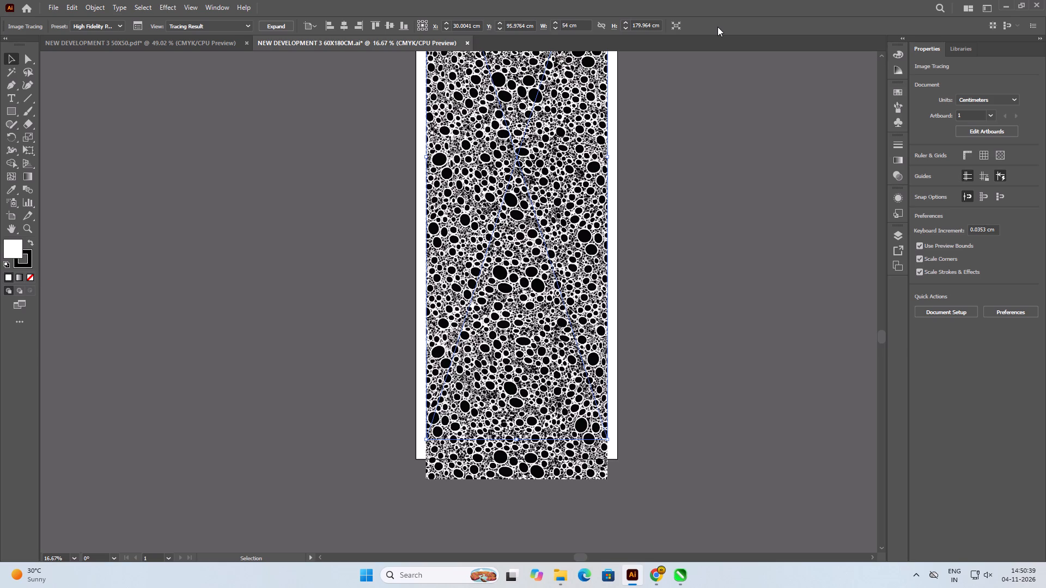
pyautogui.hotkey('ctrl', '0')
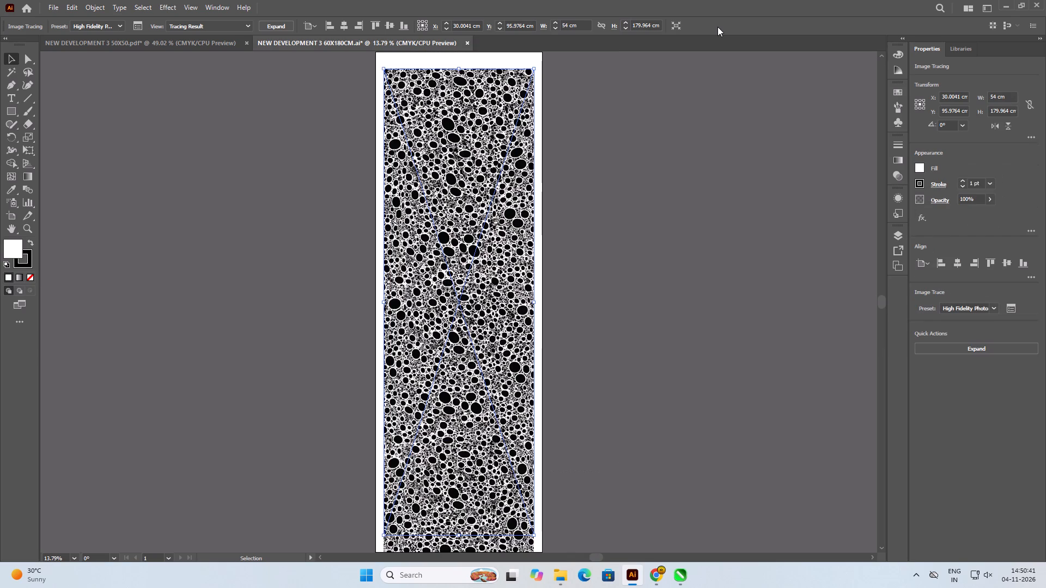
# Align the traced artwork to the vertical center.
pyautogui.click(391, 24)
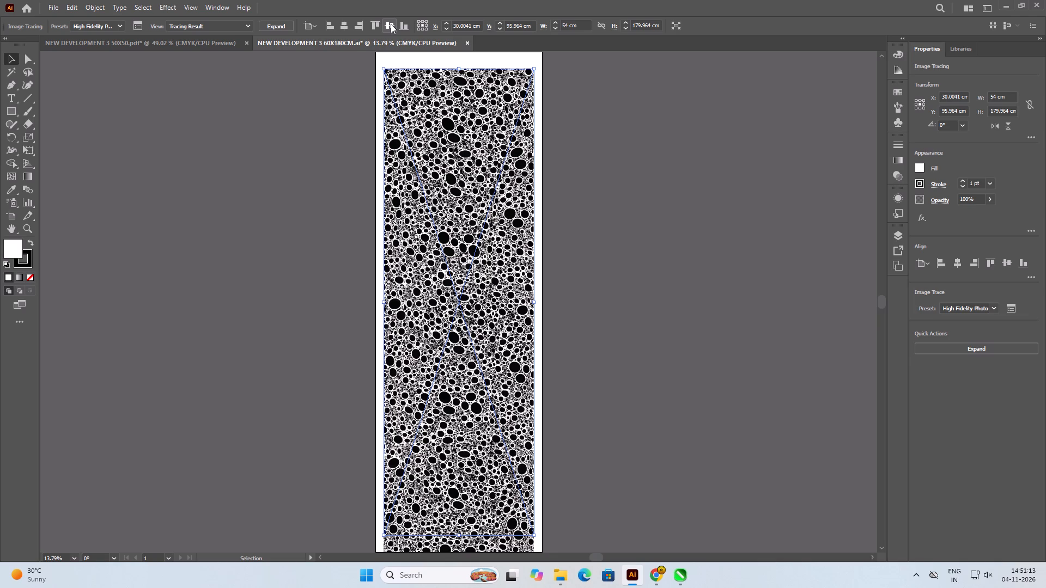
pyautogui.scroll(-3, 391, 24)
pyautogui.scroll(2, 391, 24)
pyautogui.scroll(-2, 391, 24)
# Move the traced artwork up about 3.3 cm, keeping its horizontal position, and deselect it to check both ends.
pyautogui.click(21, 58)
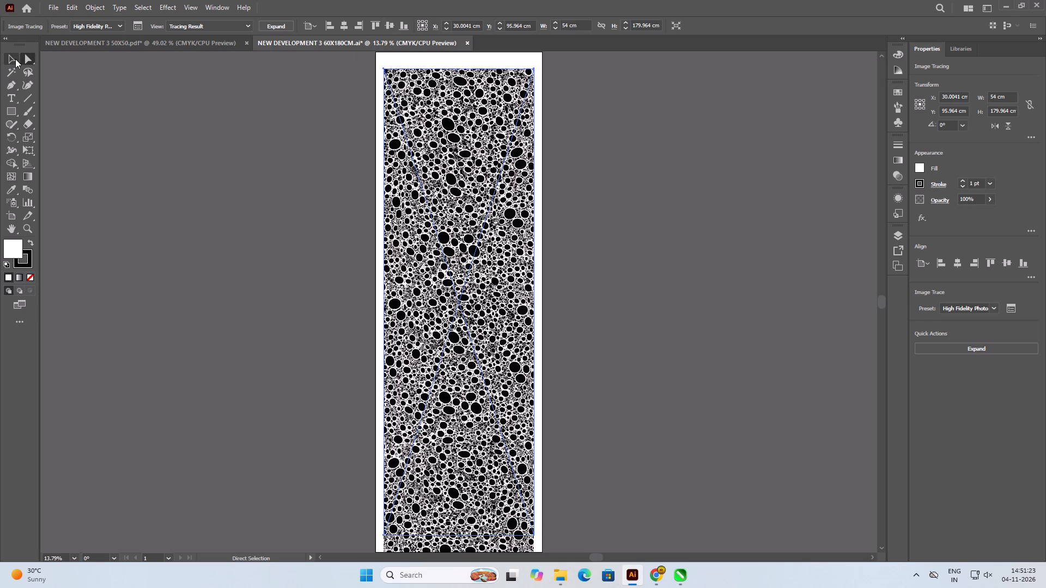
pyautogui.click(15, 59)
pyautogui.click(453, 173)
pyautogui.moveTo(458, 224); pyautogui.dragTo(458, 210)
pyautogui.moveTo(458, 210); pyautogui.dragTo(454, 216)
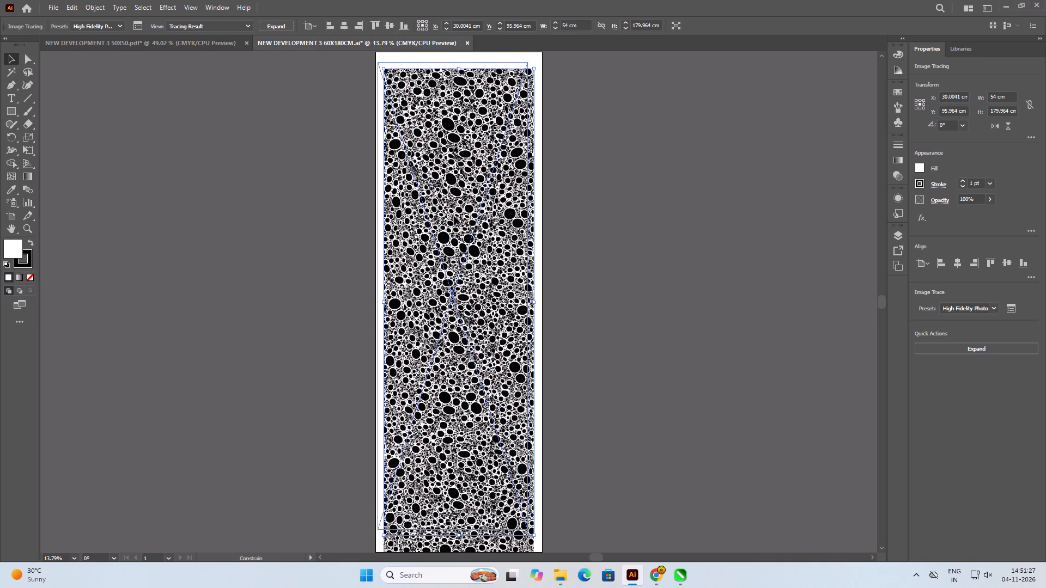
pyautogui.moveTo(454, 216); pyautogui.dragTo(455, 220)
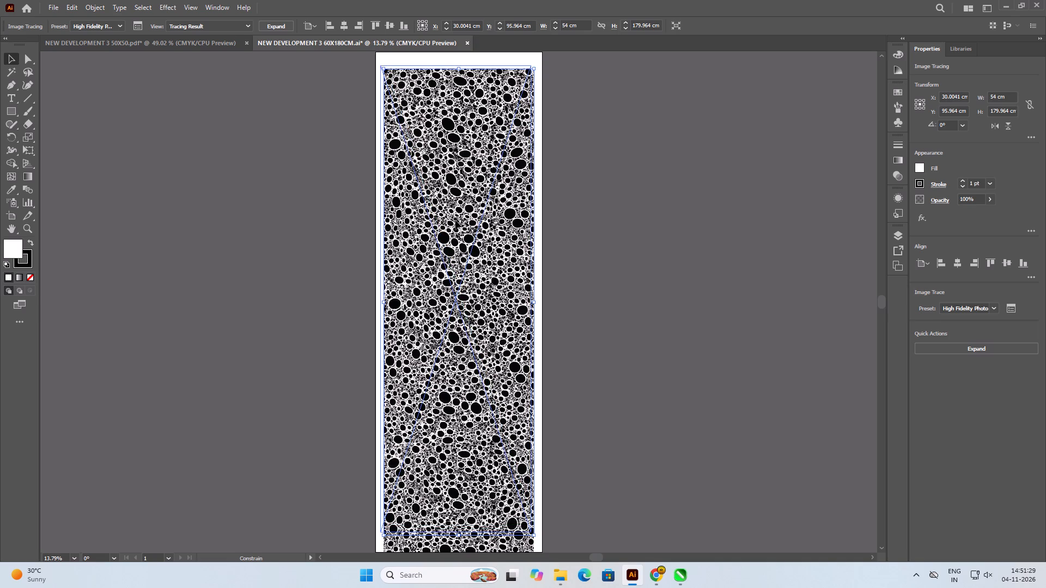
pyautogui.moveTo(455, 220); pyautogui.dragTo(455, 215)
pyautogui.click(584, 180)
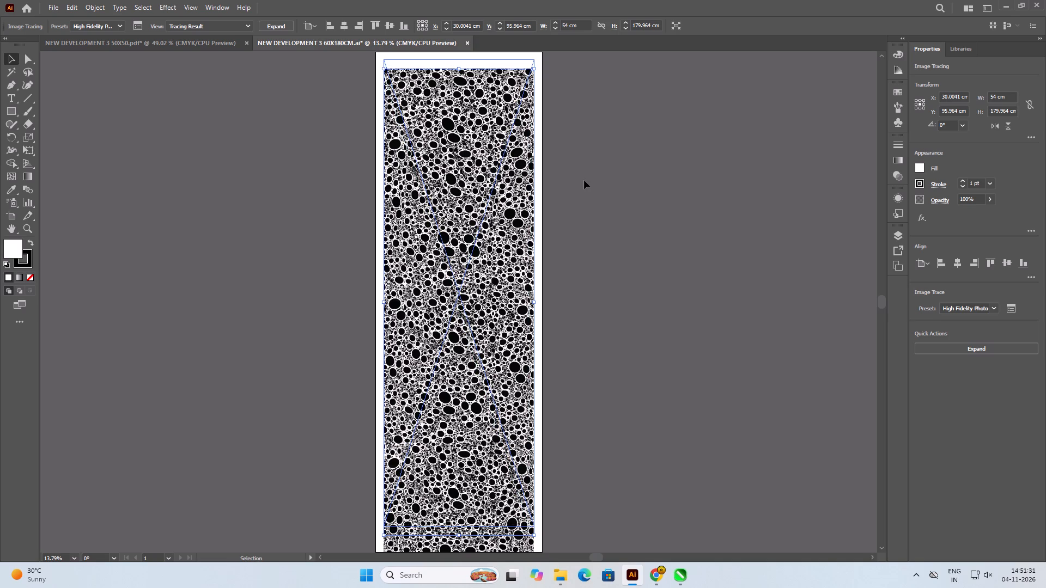
pyautogui.scroll(-8, 584, 180)
pyautogui.scroll(7, 584, 180)
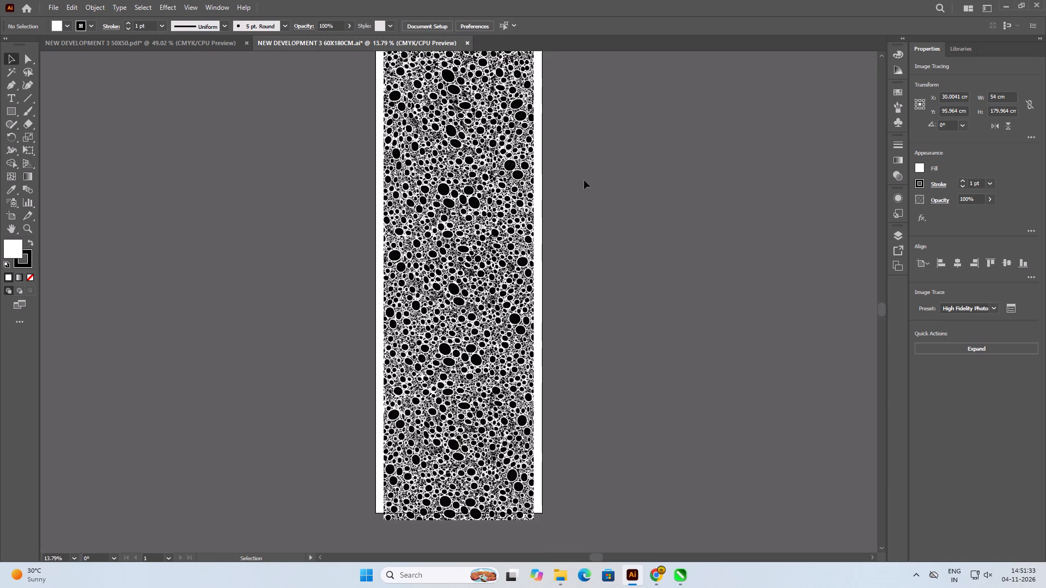
# Select the traced artwork once more, set its height to 174 cm, and check its ends against the artboard.
pyautogui.click(515, 179)
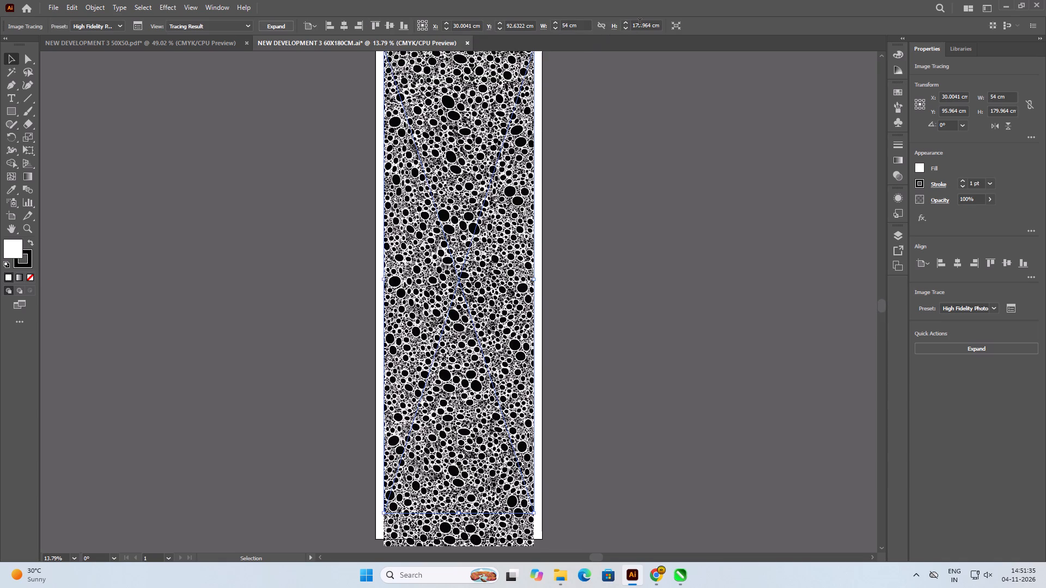
pyautogui.click(640, 26)
pyautogui.hotkey('ctrl', 'a')
pyautogui.write('174')
pyautogui.press('Return')
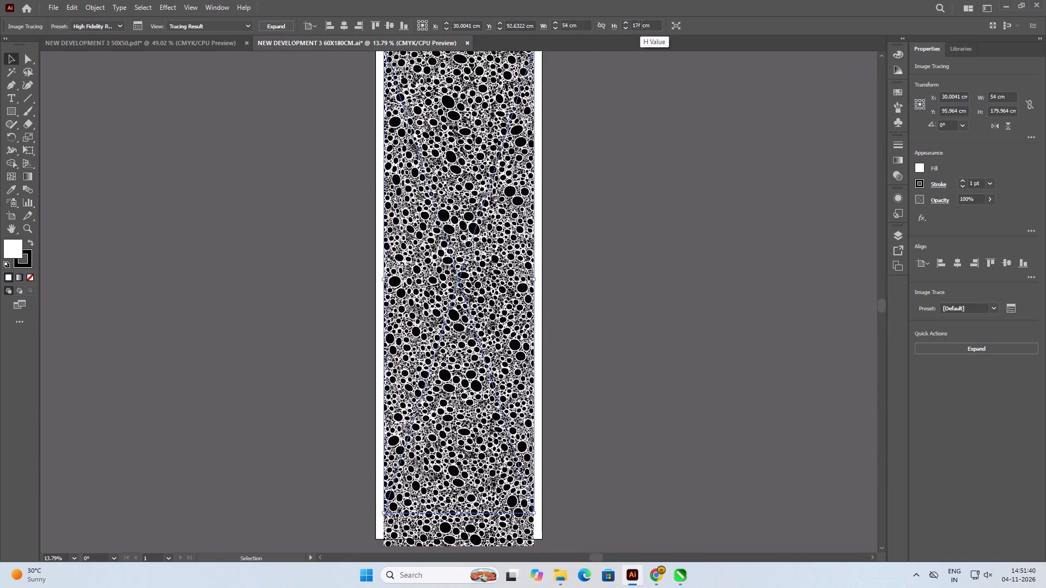
pyautogui.scroll(8, 640, 26)
pyautogui.scroll(5, 516, 191)
pyautogui.scroll(-2, 516, 191)
pyautogui.scroll(1, 467, 184)
pyautogui.scroll(-3, 535, 209)
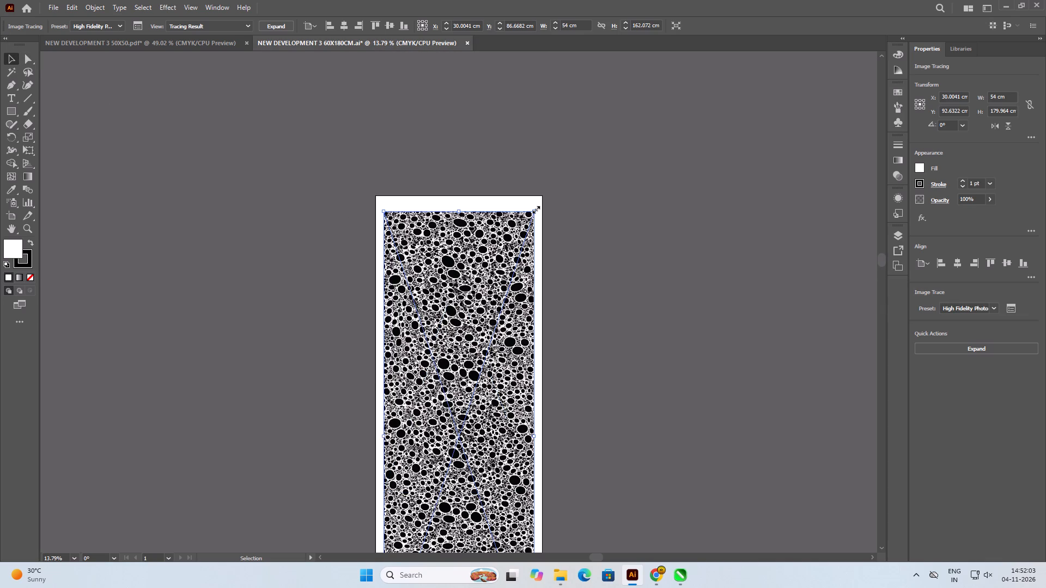
# Set the traced artwork's height to 174 cm again and check its upper and lower ends against the artboard.
pyautogui.scroll(-11, 535, 209)
pyautogui.scroll(1, 535, 209)
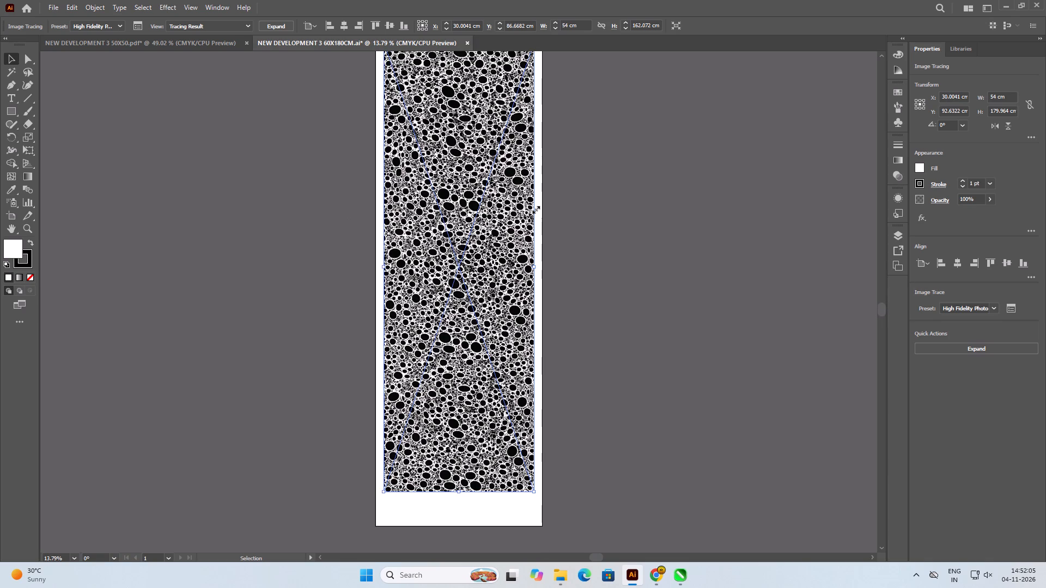
pyautogui.click(638, 27)
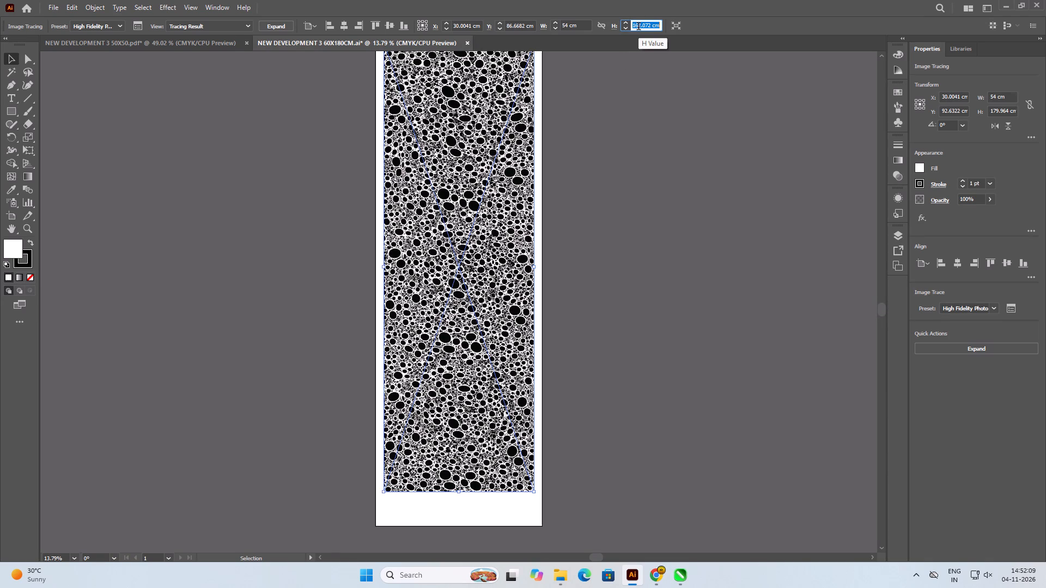
pyautogui.hotkey('ctrl', 'a')
pyautogui.write('174')
pyautogui.press('Return')
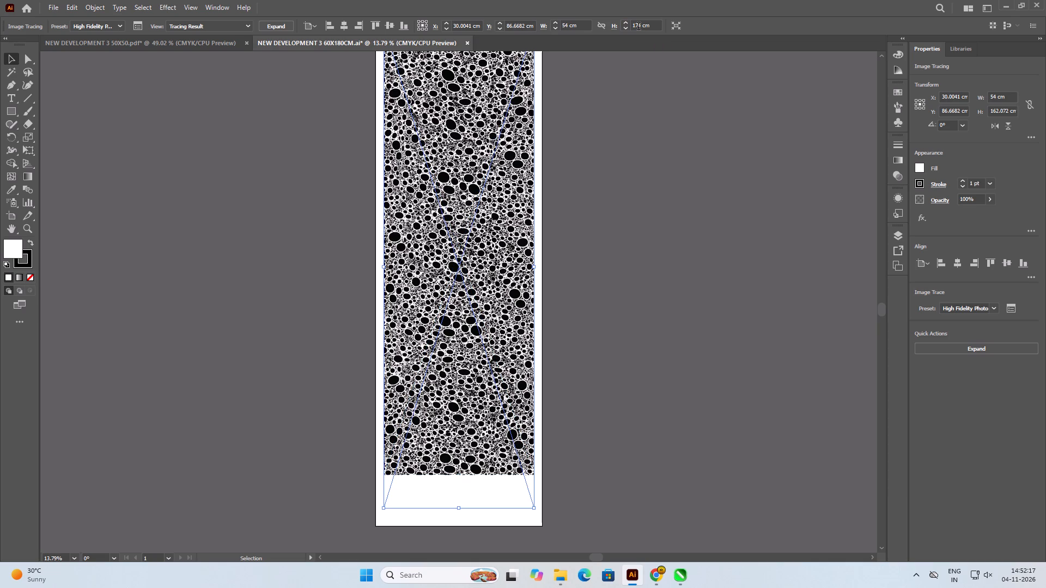
pyautogui.scroll(5, 638, 27)
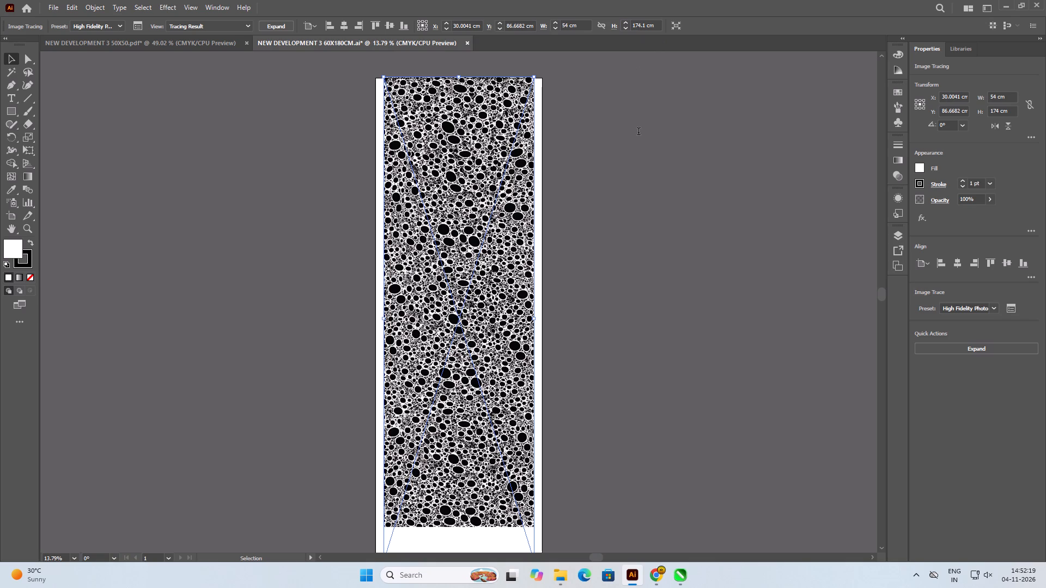
pyautogui.scroll(-3, 638, 132)
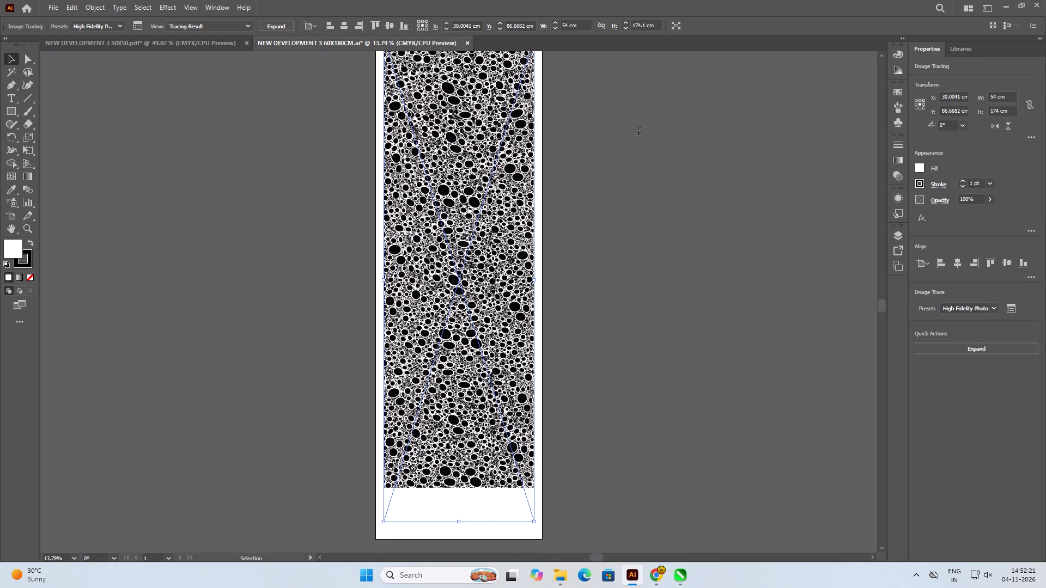
pyautogui.scroll(2, 638, 132)
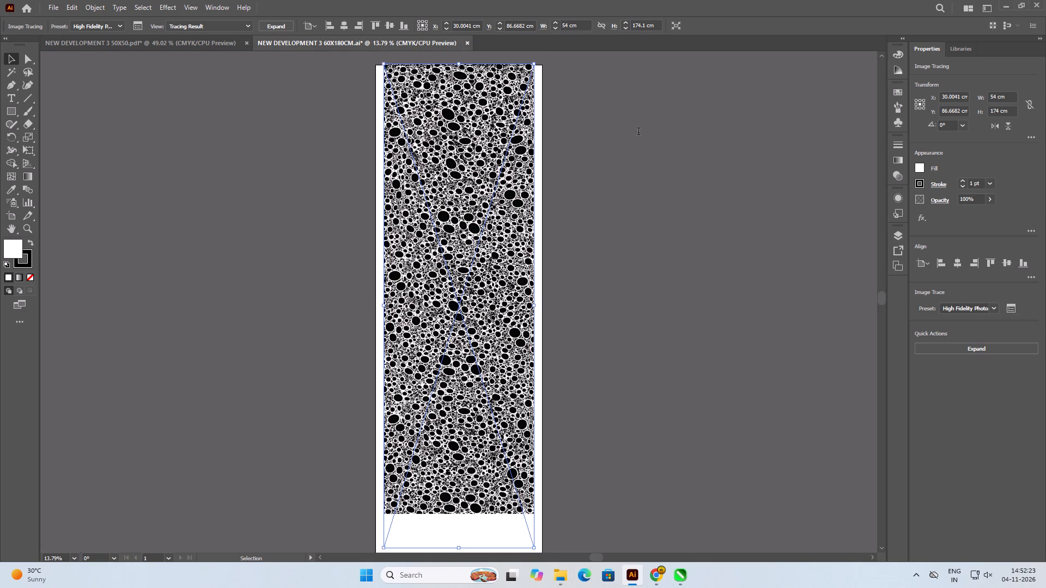
# Show the desktop, refresh it, and exit the Lively wallpaper program.
pyautogui.click(1045, 587)
pyautogui.rightClick(441, 131)
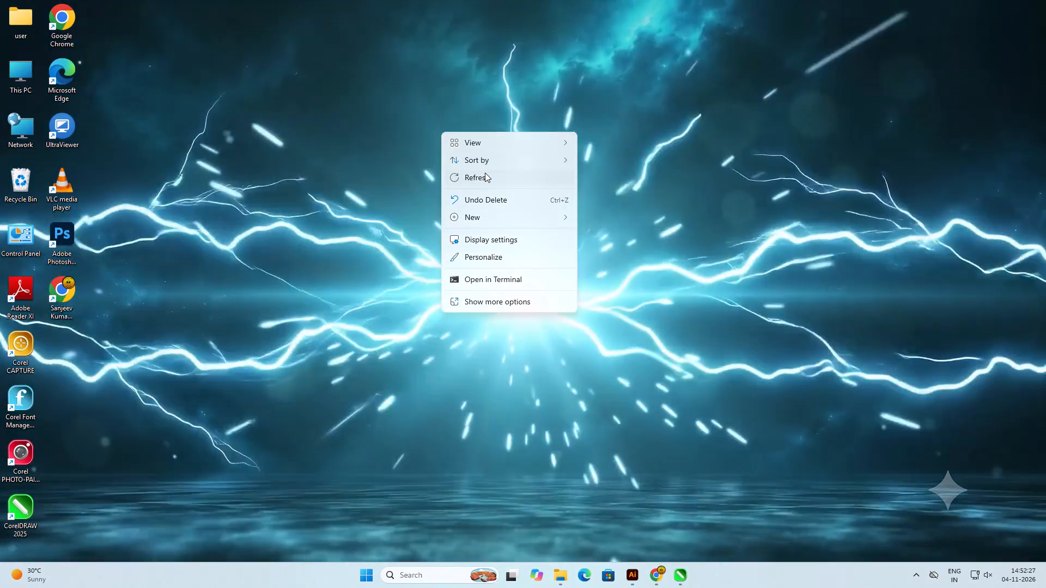
pyautogui.click(485, 173)
pyautogui.rightClick(485, 173)
pyautogui.rightClick(549, 254)
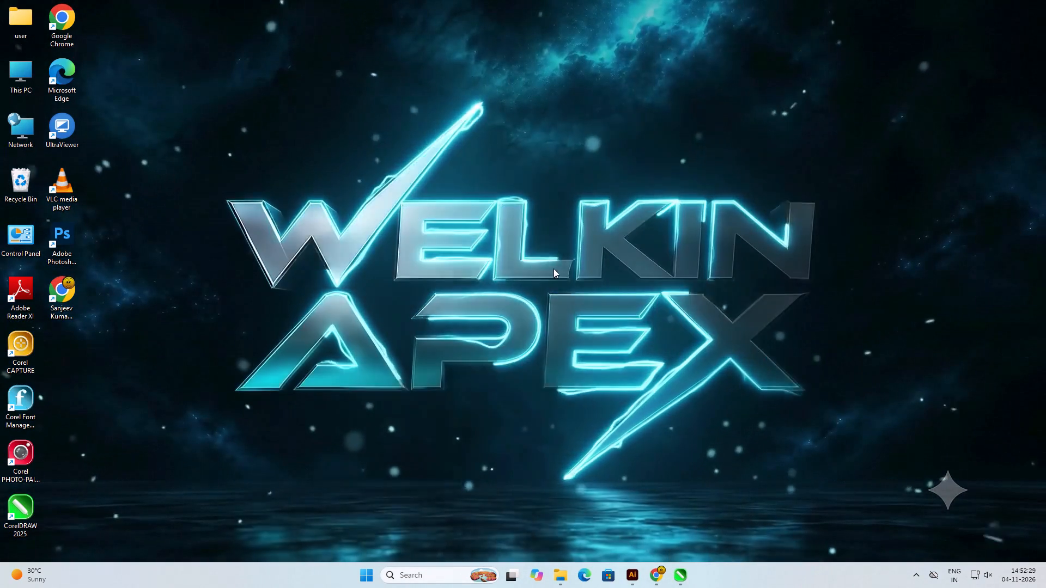
pyautogui.click(575, 298)
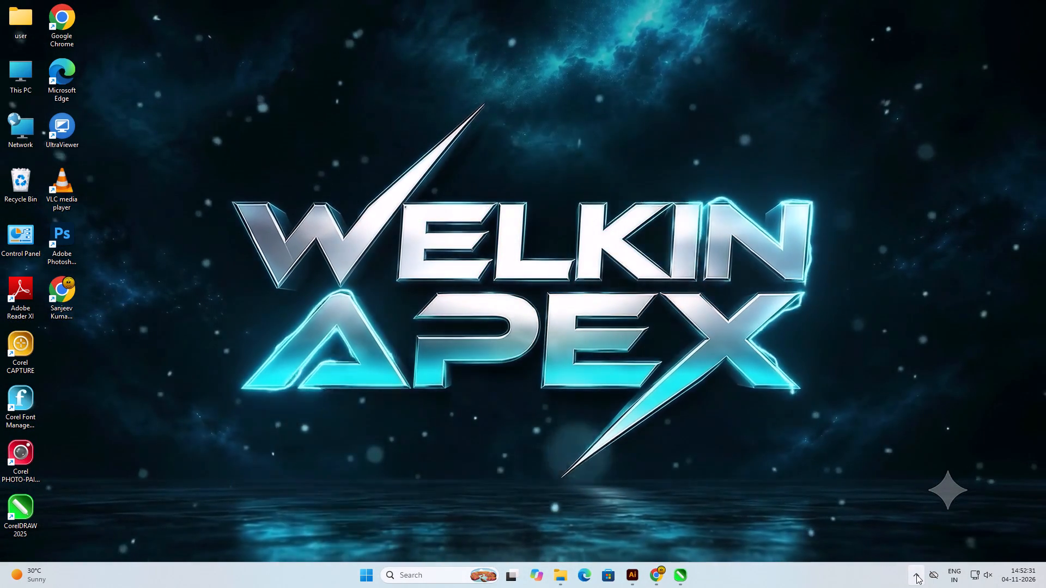
pyautogui.click(916, 574)
pyautogui.rightClick(899, 537)
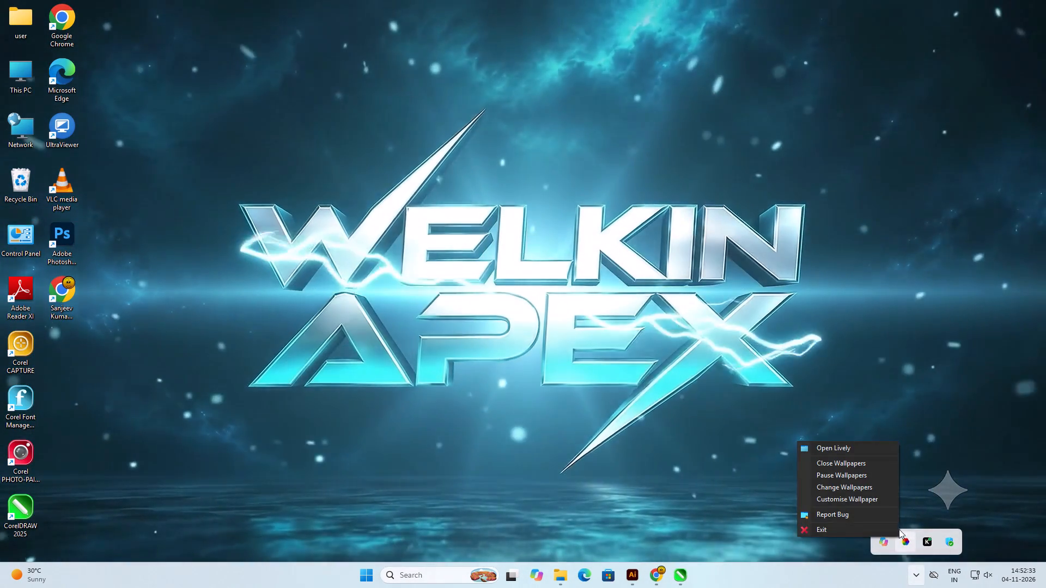
pyautogui.click(871, 529)
# Refresh the desktop again and switch back to Adobe Illustrator.
pyautogui.rightClick(536, 190)
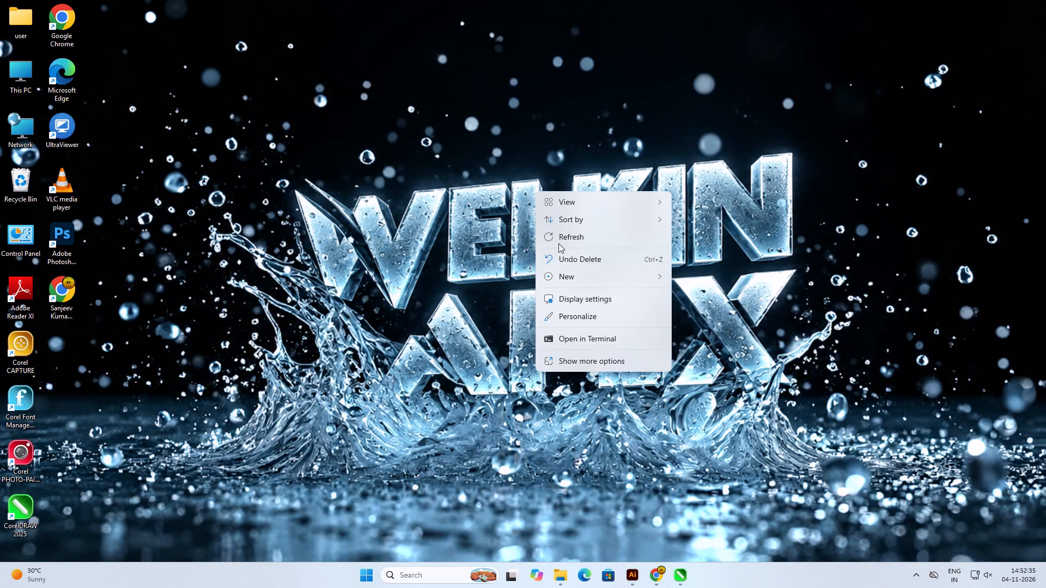
pyautogui.click(565, 242)
pyautogui.rightClick(565, 242)
pyautogui.click(585, 286)
pyautogui.rightClick(585, 286)
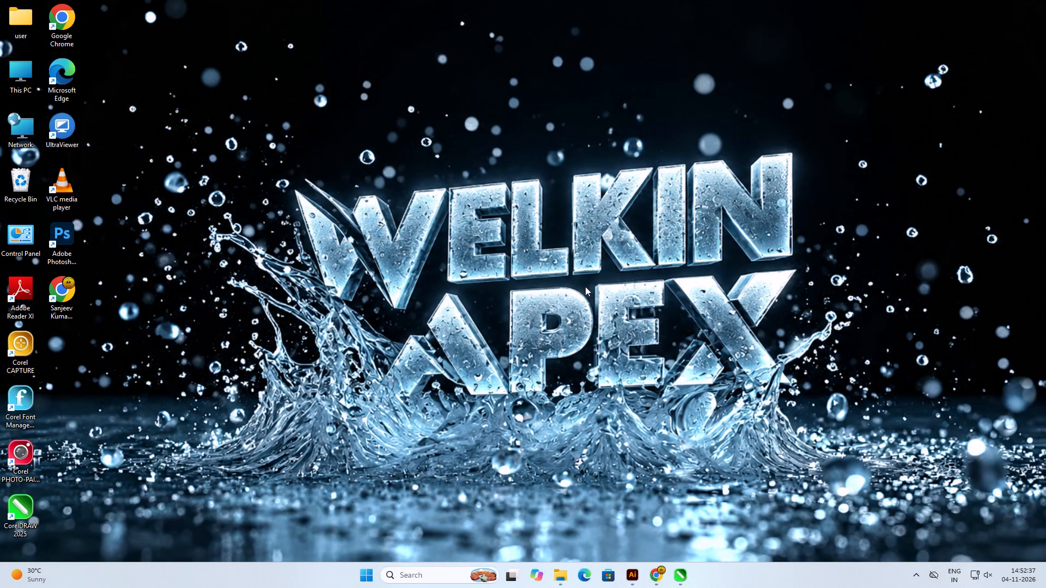
pyautogui.click(629, 573)
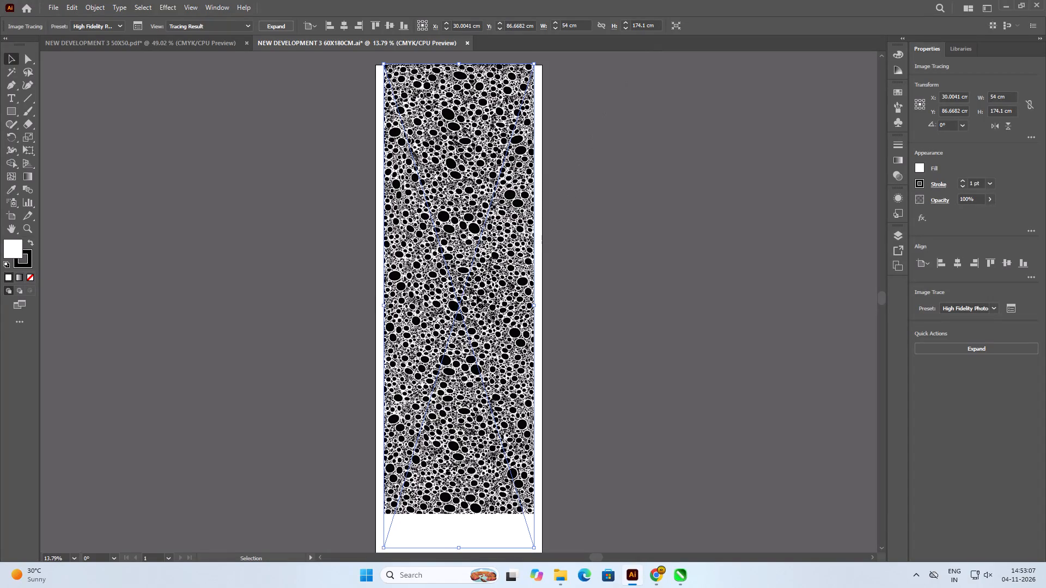
# Reposition the traced artwork vertically to about Y 90.2 cm, keeping its horizontal position, to even out the top and bottom borders.
pyautogui.moveTo(477, 295); pyautogui.dragTo(473, 394)
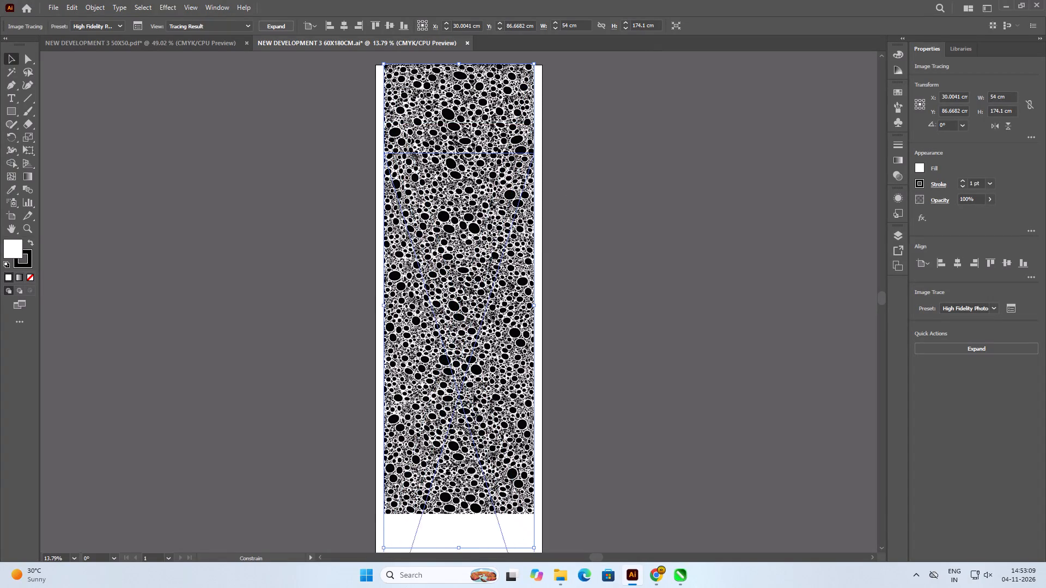
pyautogui.moveTo(473, 394); pyautogui.dragTo(473, 414)
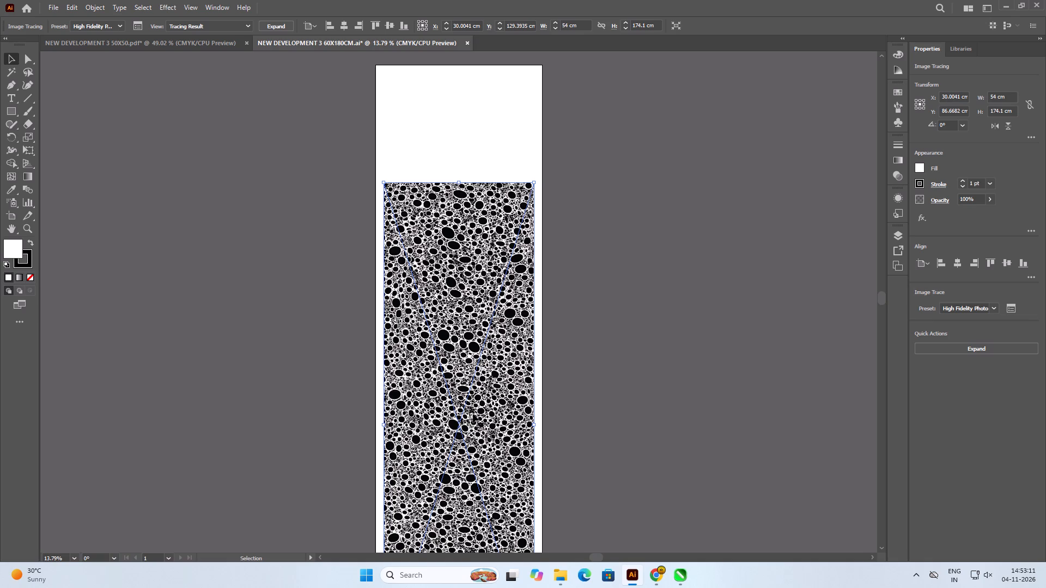
pyautogui.moveTo(473, 412); pyautogui.dragTo(475, 298)
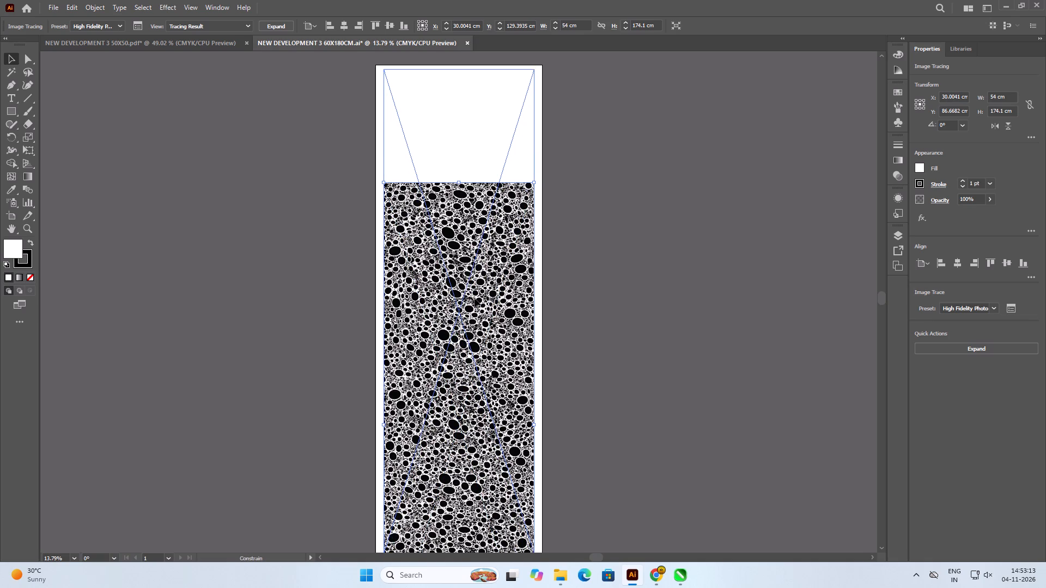
pyautogui.moveTo(475, 298); pyautogui.dragTo(475, 302)
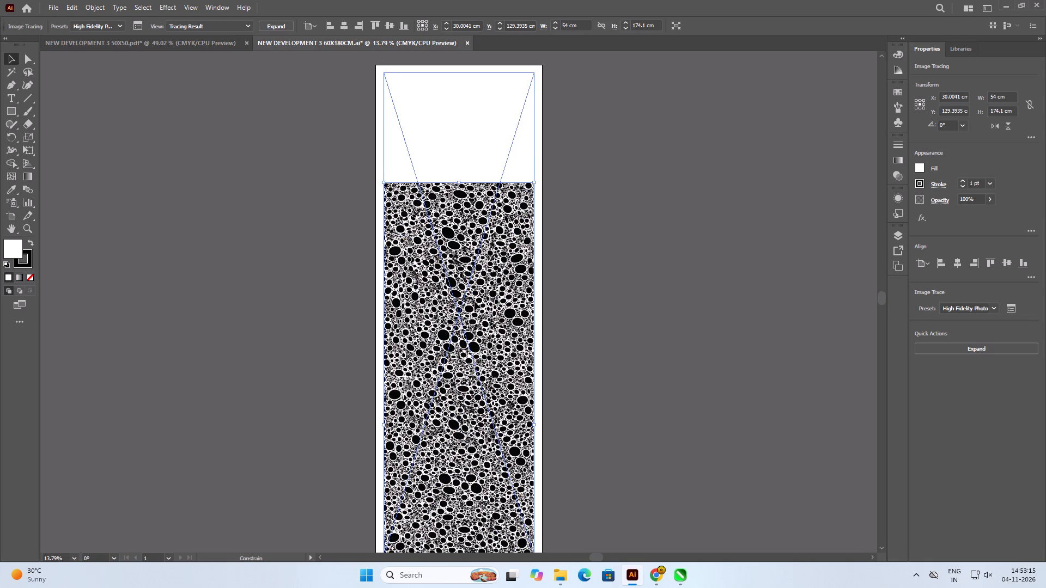
pyautogui.moveTo(475, 302); pyautogui.dragTo(473, 303)
pyautogui.scroll(-7, 473, 303)
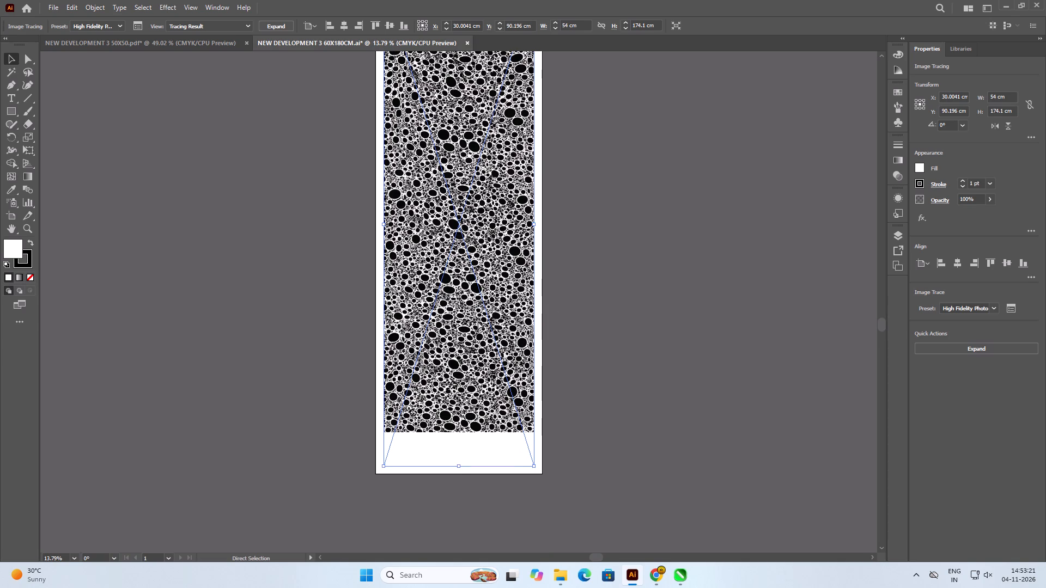
# Examine the whole artboard and the traced artwork's lower end, comparing the visible pattern with its bounding box and the border.
pyautogui.hotkey('ctrl', '0')
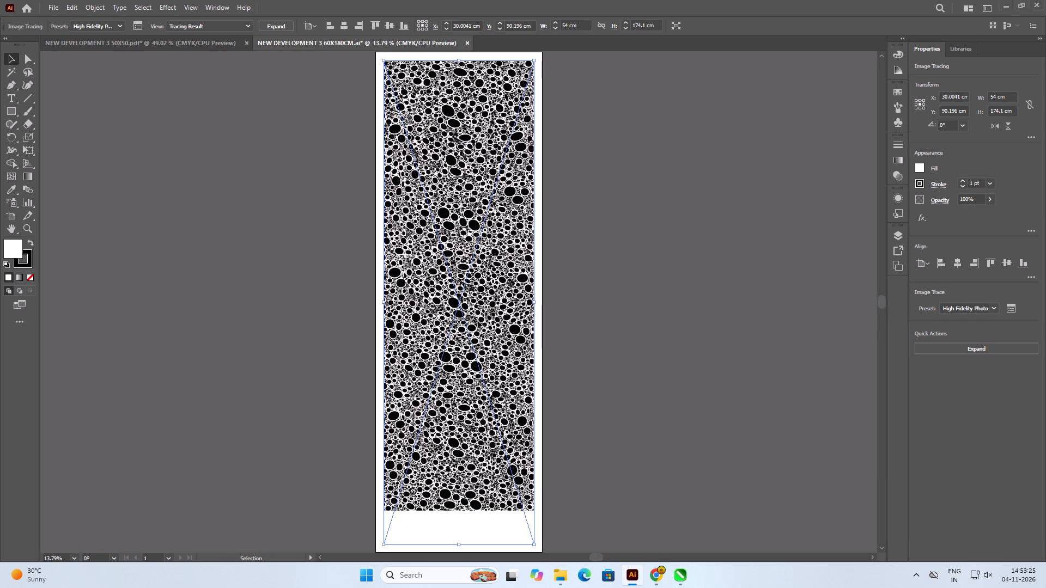
pyautogui.keyDown('alt'); pyautogui.scroll(-9, 478, 338); pyautogui.keyUp('alt')
pyautogui.keyDown('alt'); pyautogui.scroll(8, 466, 354); pyautogui.keyUp('alt')
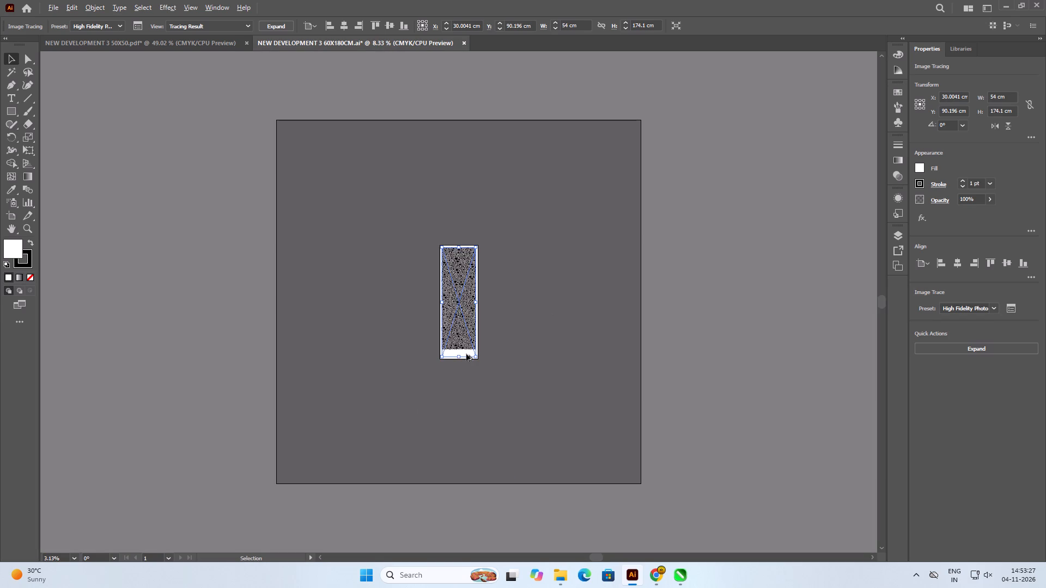
pyautogui.keyDown('alt'); pyautogui.scroll(-6, 466, 354); pyautogui.keyUp('alt')
pyautogui.keyDown('alt'); pyautogui.scroll(6, 466, 354); pyautogui.keyUp('alt')
pyautogui.keyDown('alt'); pyautogui.scroll(-5, 466, 354); pyautogui.keyUp('alt')
pyautogui.keyDown('alt'); pyautogui.scroll(5, 466, 354); pyautogui.keyUp('alt')
pyautogui.keyDown('alt'); pyautogui.scroll(-5, 466, 354); pyautogui.keyUp('alt')
pyautogui.keyDown('alt'); pyautogui.scroll(5, 466, 354); pyautogui.keyUp('alt')
pyautogui.keyDown('alt'); pyautogui.scroll(-3, 466, 354); pyautogui.keyUp('alt')
pyautogui.keyDown('alt'); pyautogui.scroll(1, 466, 354); pyautogui.keyUp('alt')
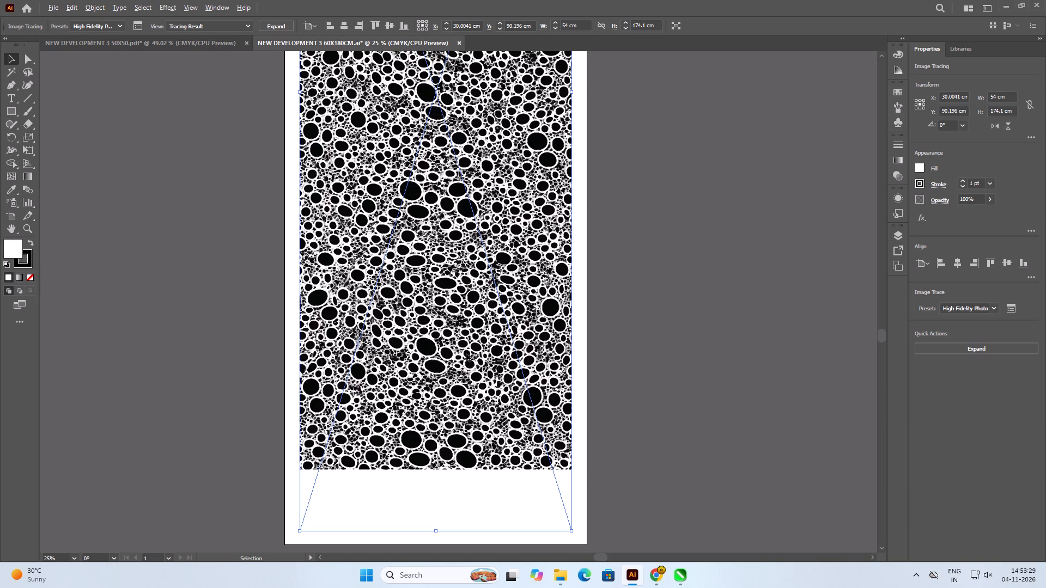
pyautogui.keyDown('alt'); pyautogui.scroll(-3, 466, 354); pyautogui.keyUp('alt')
pyautogui.keyDown('alt'); pyautogui.scroll(1, 466, 354); pyautogui.keyUp('alt')
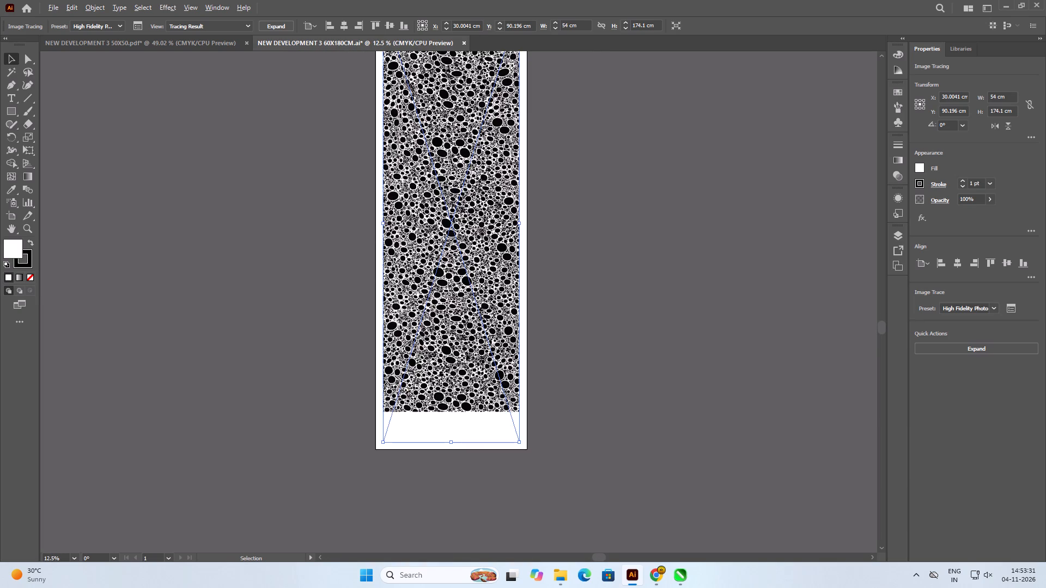
pyautogui.keyDown('alt'); pyautogui.scroll(-1, 466, 354); pyautogui.keyUp('alt')
pyautogui.keyDown('alt'); pyautogui.scroll(-1, 465, 111); pyautogui.keyUp('alt')
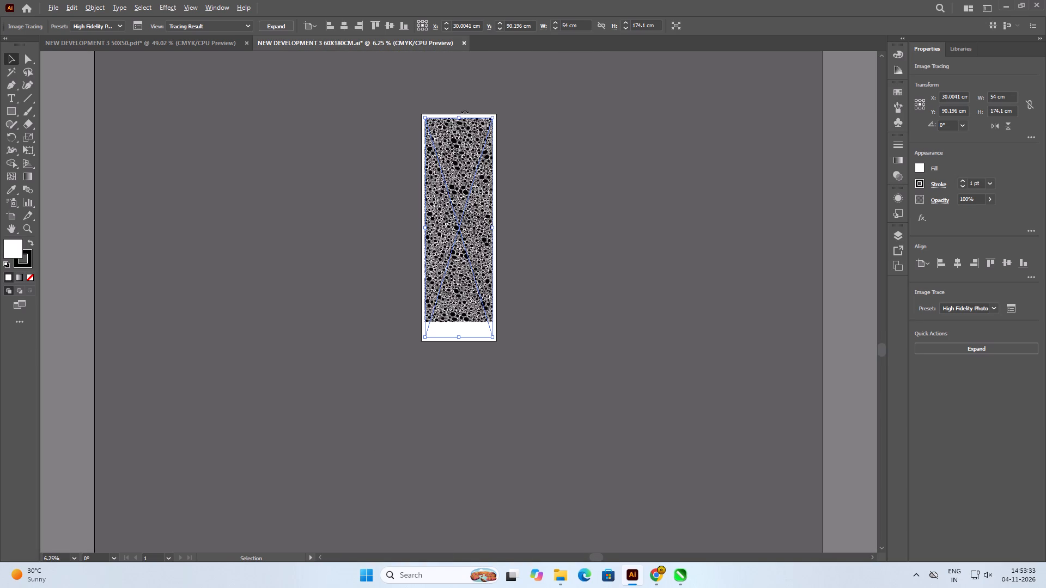
pyautogui.keyDown('alt'); pyautogui.scroll(-1, 476, 83); pyautogui.keyUp('alt')
pyautogui.keyDown('alt'); pyautogui.scroll(3, 468, 291); pyautogui.keyUp('alt')
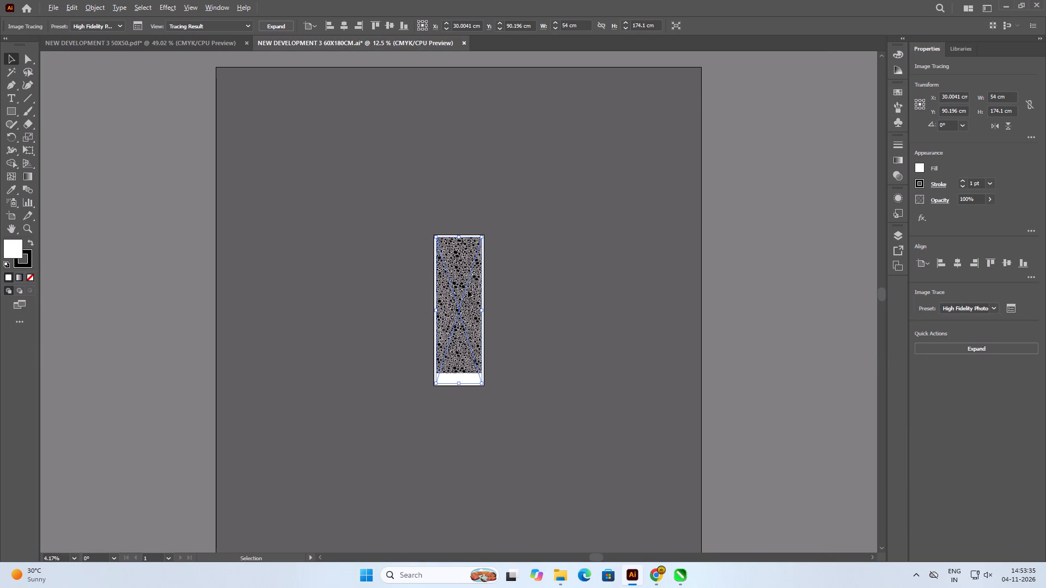
pyautogui.keyDown('alt'); pyautogui.scroll(-1, 468, 291); pyautogui.keyUp('alt')
pyautogui.keyDown('alt'); pyautogui.scroll(1, 468, 433); pyautogui.keyUp('alt')
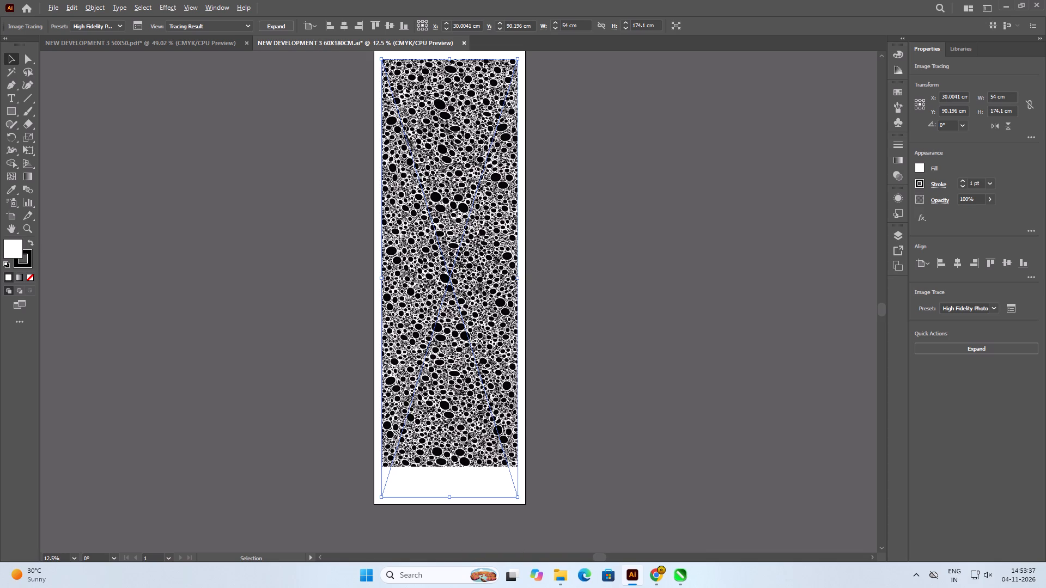
pyautogui.keyDown('alt'); pyautogui.scroll(-1, 471, 408); pyautogui.keyUp('alt')
pyautogui.keyDown('alt'); pyautogui.scroll(1, 479, 340); pyautogui.keyUp('alt')
pyautogui.keyDown('alt'); pyautogui.scroll(-1, 479, 340); pyautogui.keyUp('alt')
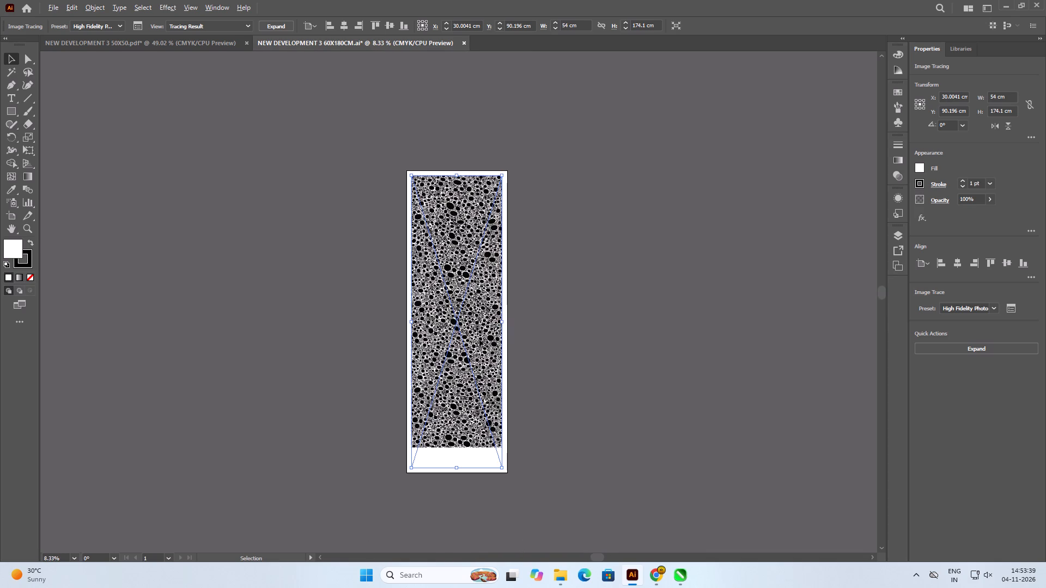
# Reselect the traced artwork and stretch its bottom edge downward past the artboard's lower edge, keeping the 54 cm width.
pyautogui.click(551, 340)
pyautogui.click(453, 361)
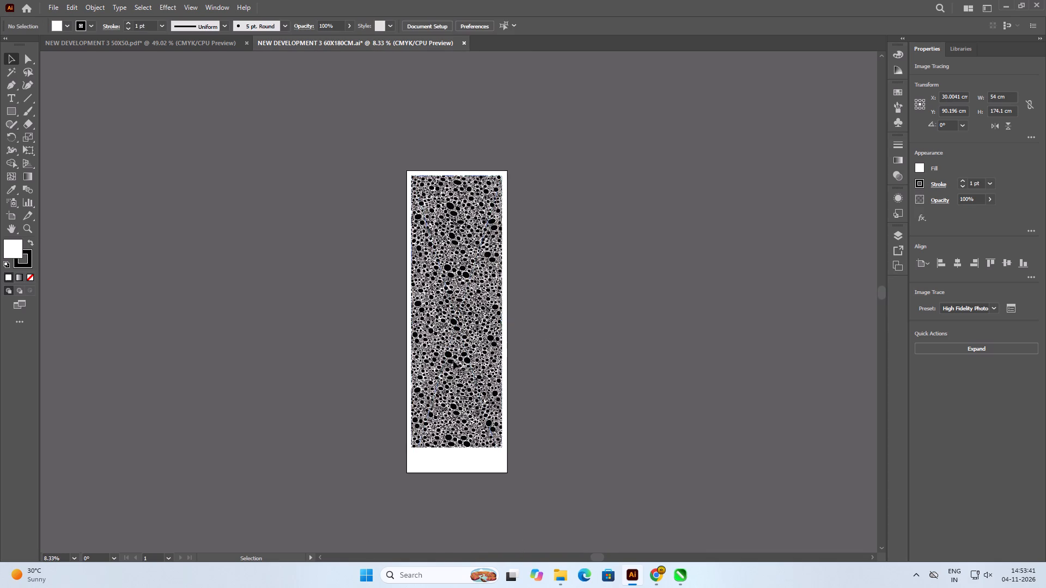
pyautogui.moveTo(457, 469); pyautogui.dragTo(458, 499)
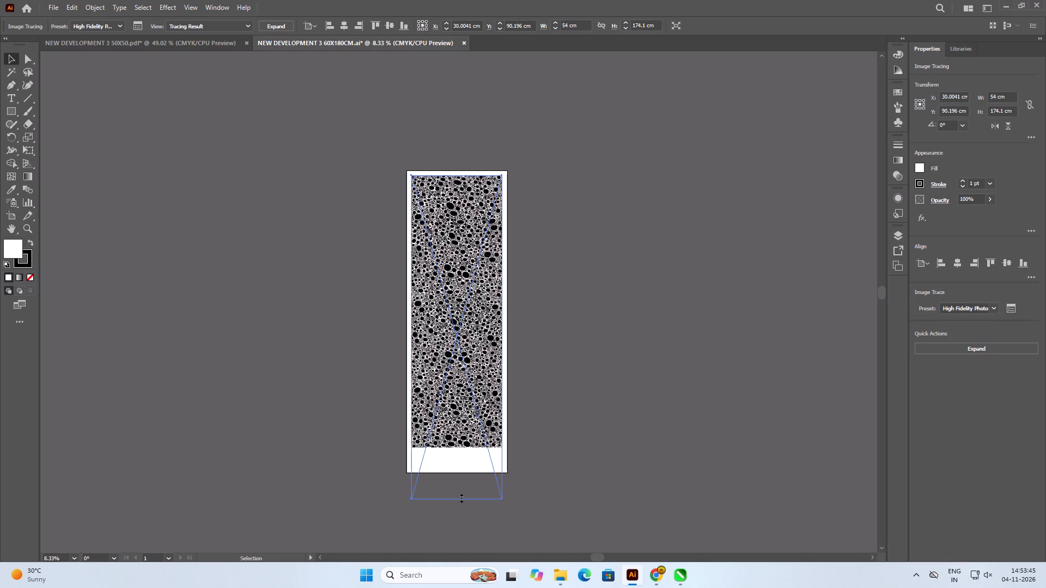